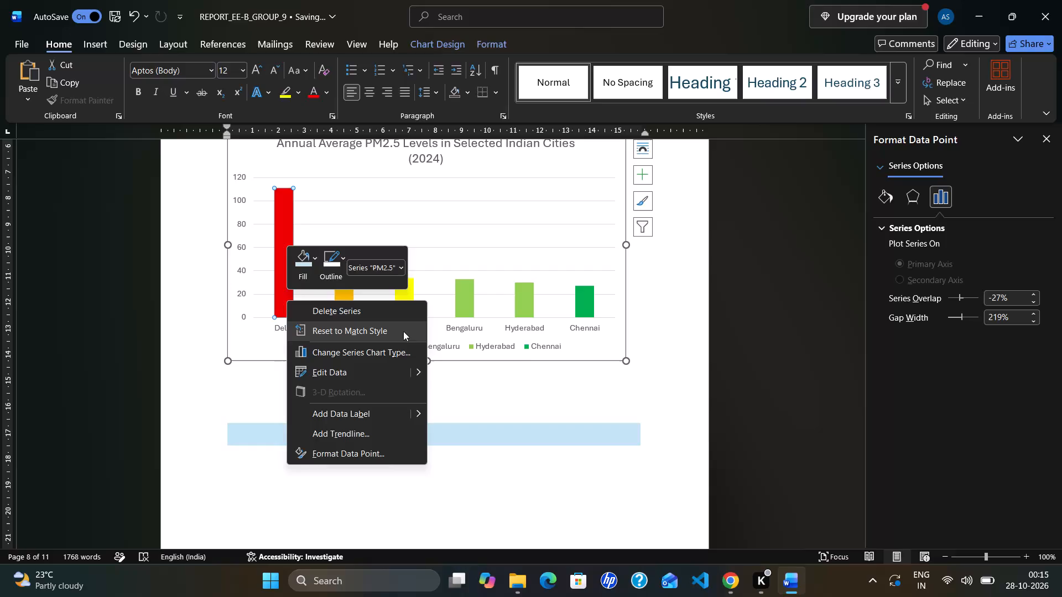
# Remove the legend from the PM2.5 column chart and add axis titles to both axes.
pyautogui.click(611, 400)
pyautogui.click(481, 223)
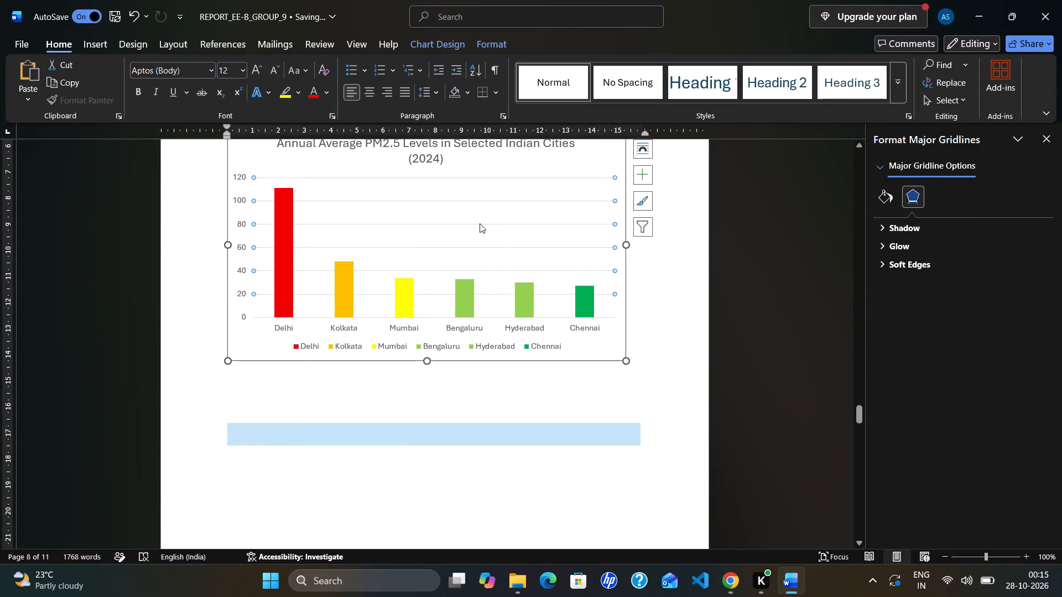
pyautogui.click(644, 176)
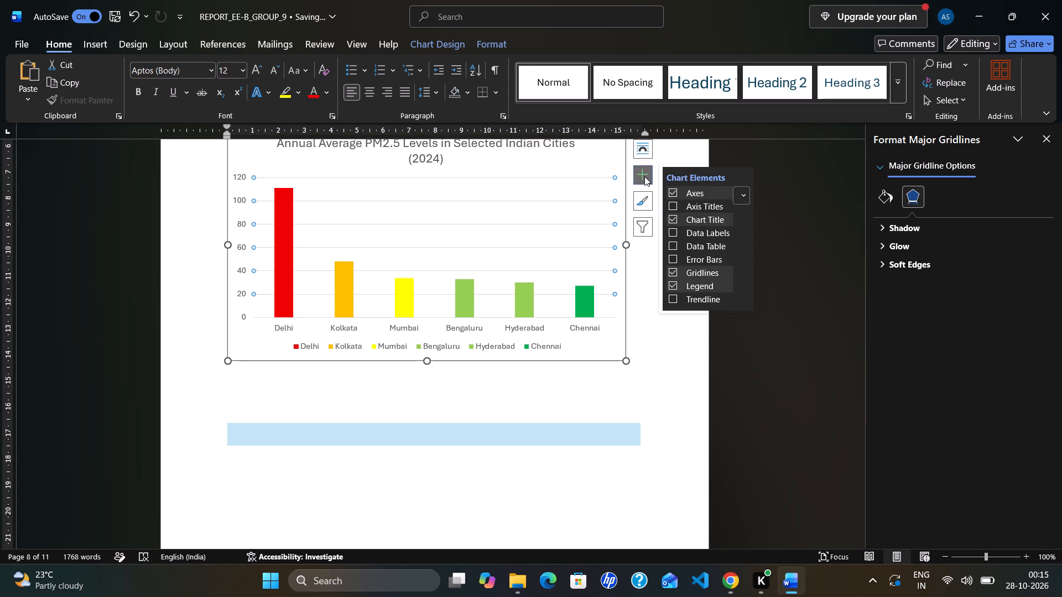
pyautogui.click(676, 287)
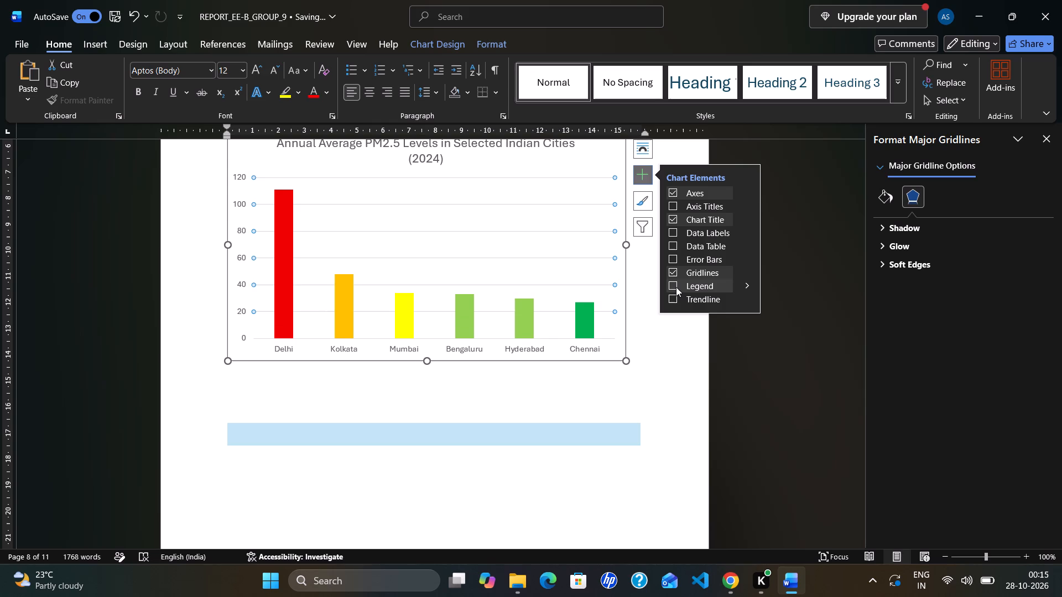
pyautogui.click(669, 207)
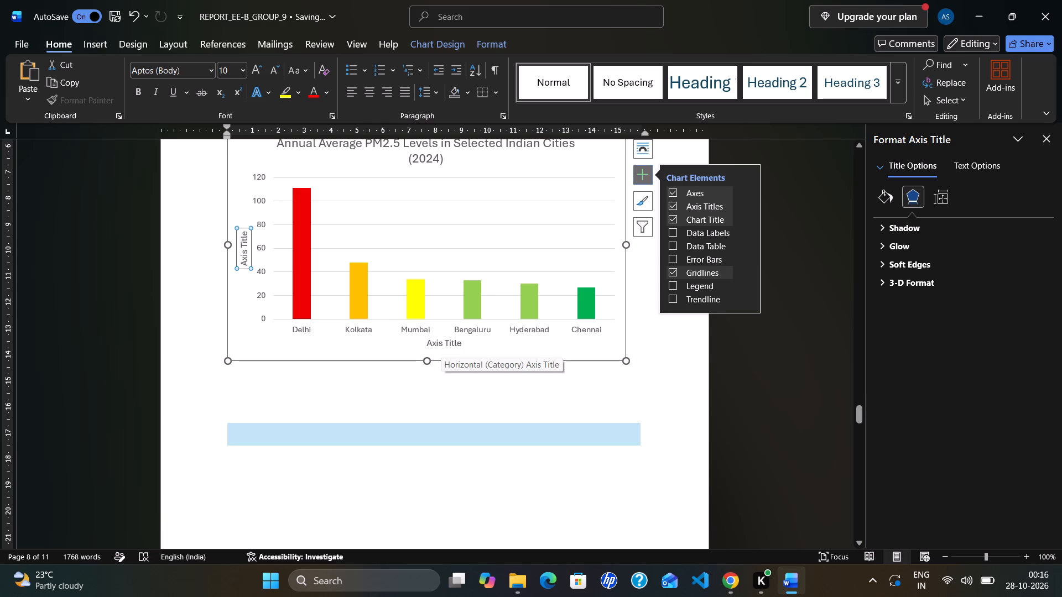
# Set the chart's horizontal axis title to "City".
pyautogui.click(441, 347)
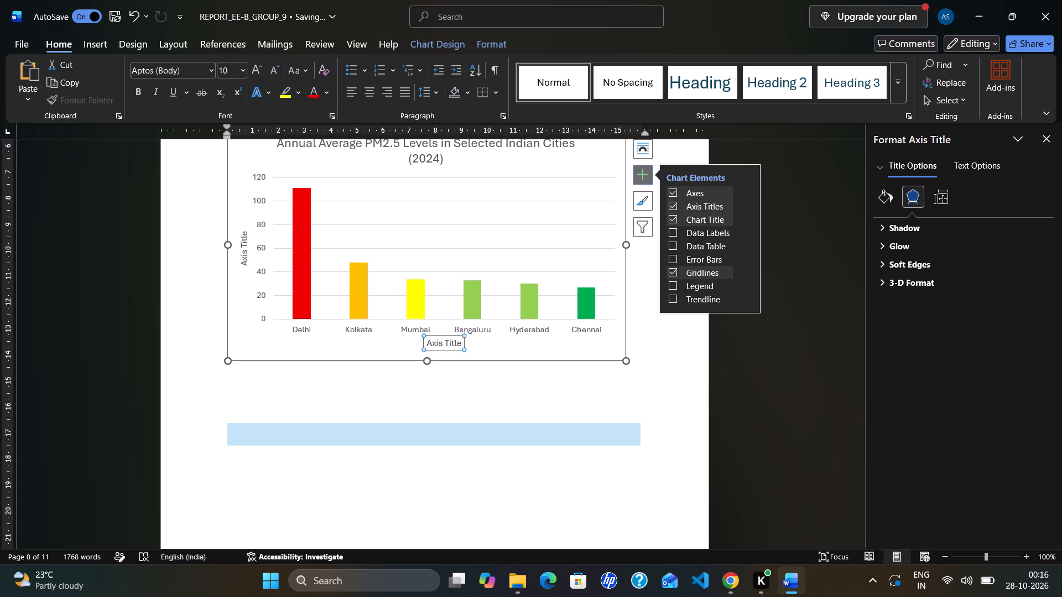
pyautogui.press('c')
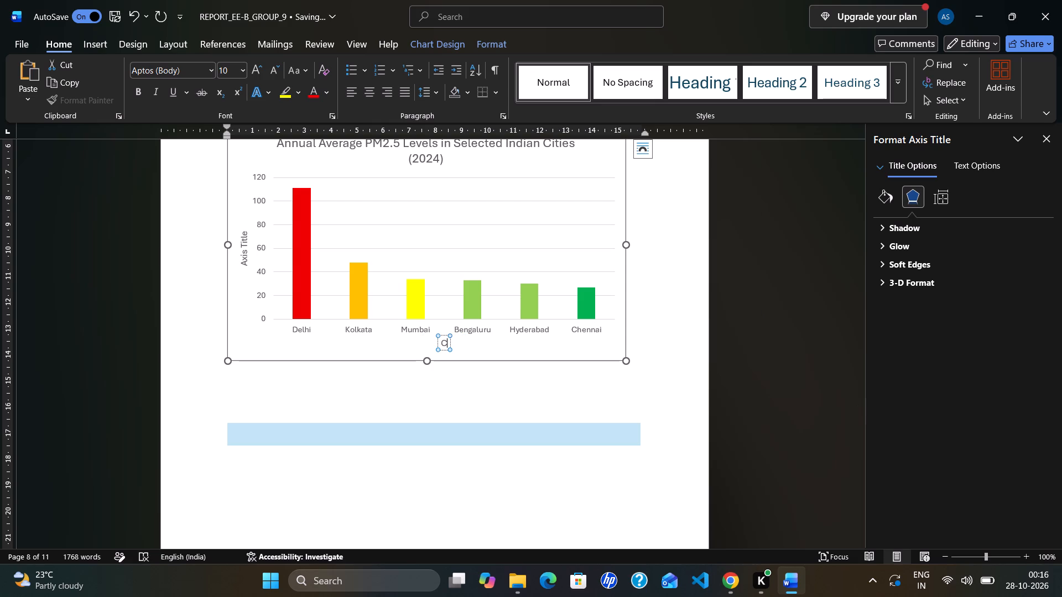
pyautogui.press('i')
pyautogui.write('TY')
pyautogui.press('BackSpace')
pyautogui.press('BackSpace')
pyautogui.press('BackSpace')
pyautogui.write('ity')
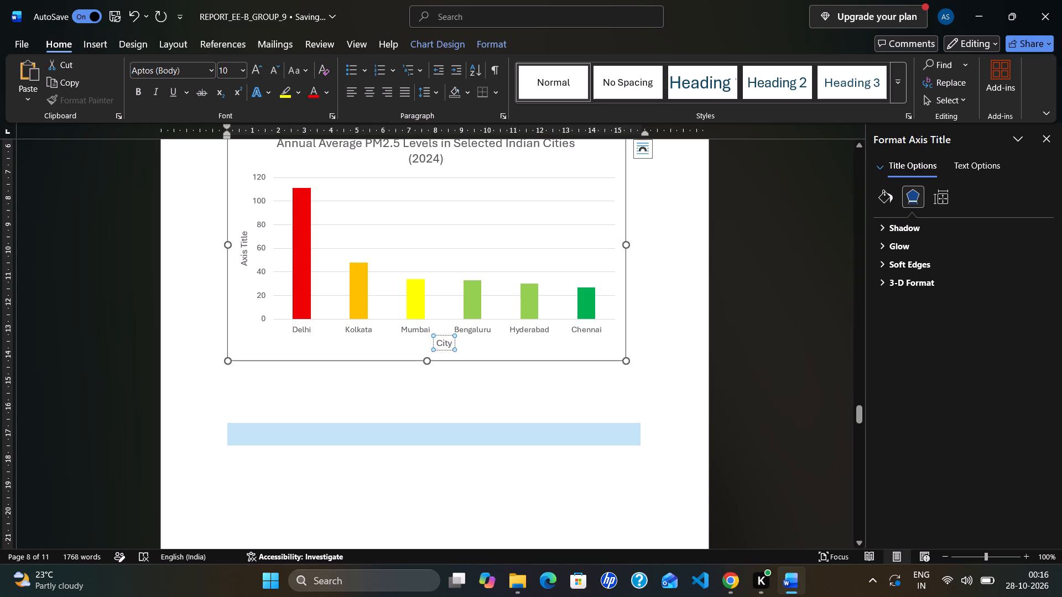
# Set the chart's vertical axis title to "PM2.5 Concentration", with "Concentration" on a second line.
pyautogui.scroll(2, 638, 431)
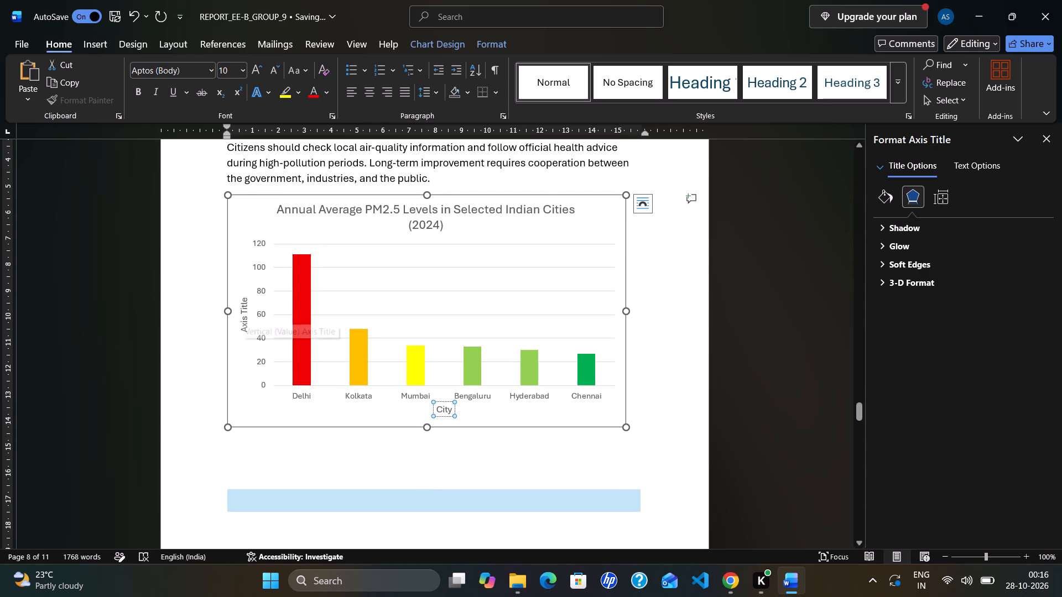
pyautogui.click(245, 316)
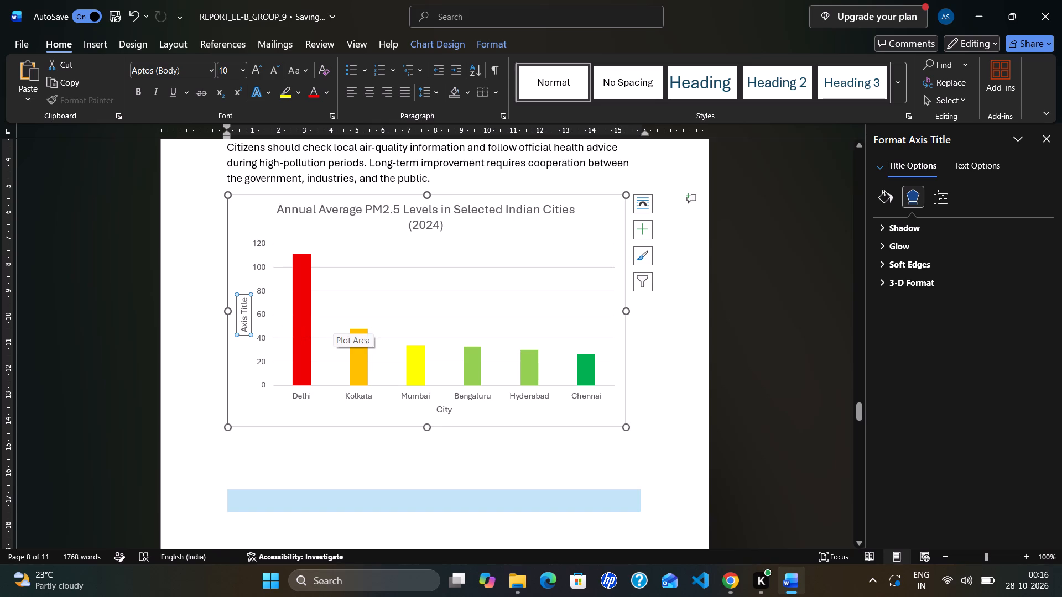
pyautogui.write('PM')
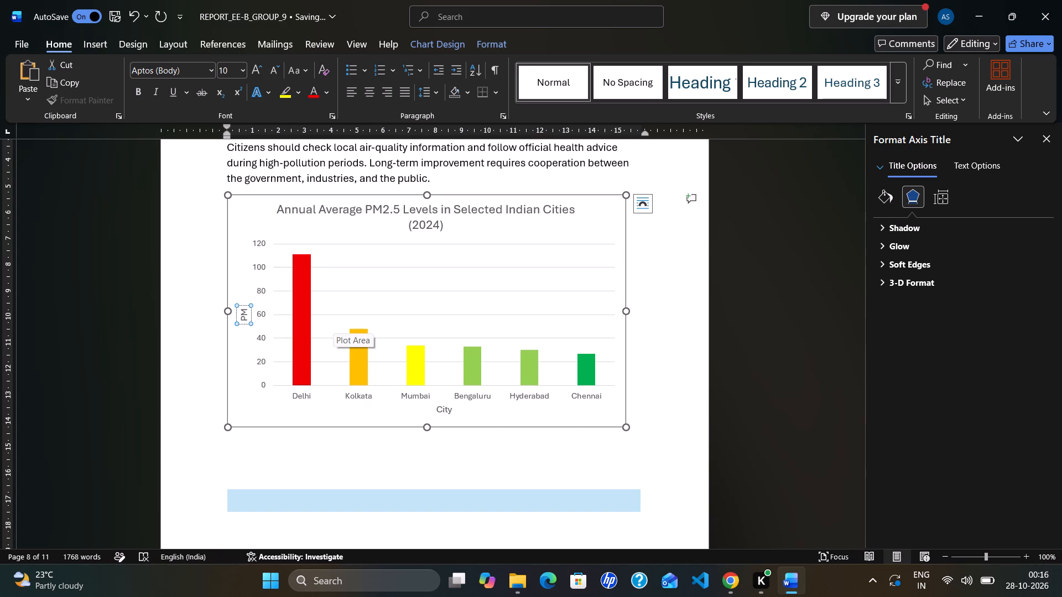
pyautogui.write('2.')
pyautogui.press('5')
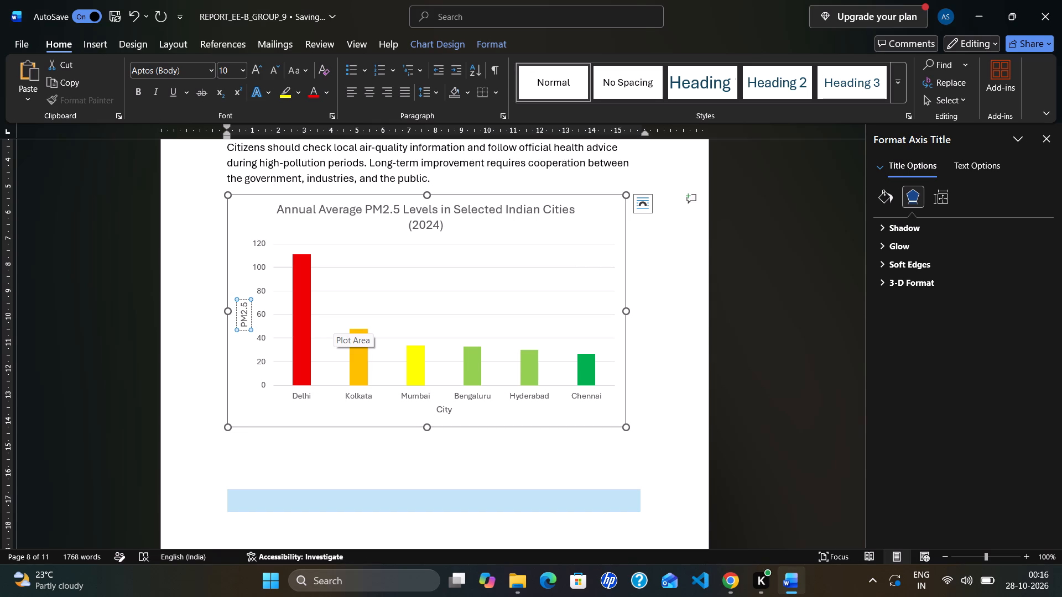
pyautogui.press('Return')
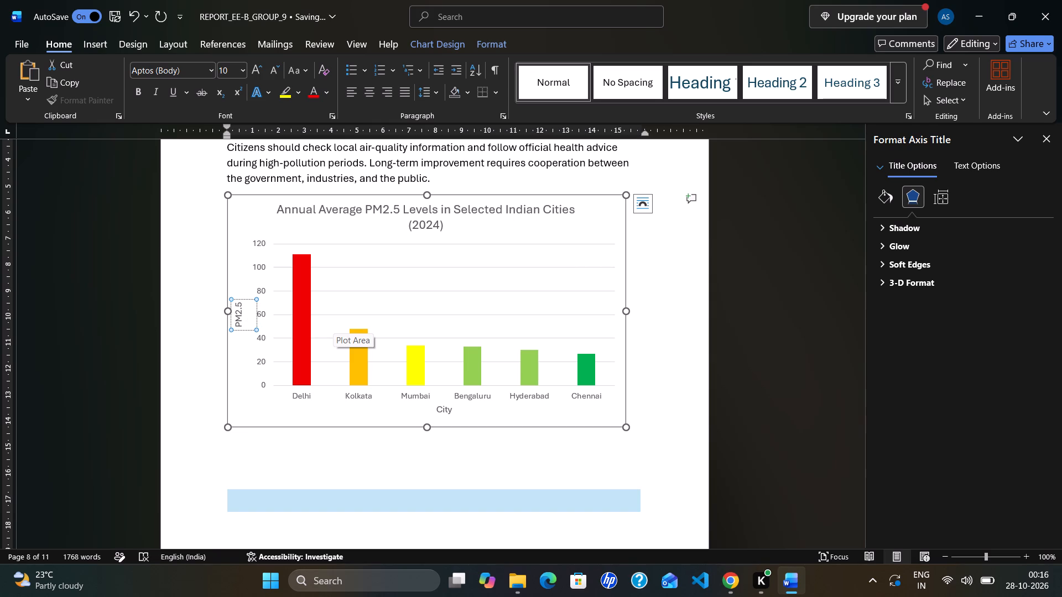
pyautogui.write('CO')
pyautogui.press('BackSpace')
pyautogui.press('o')
pyautogui.press('n')
pyautogui.write('centration')
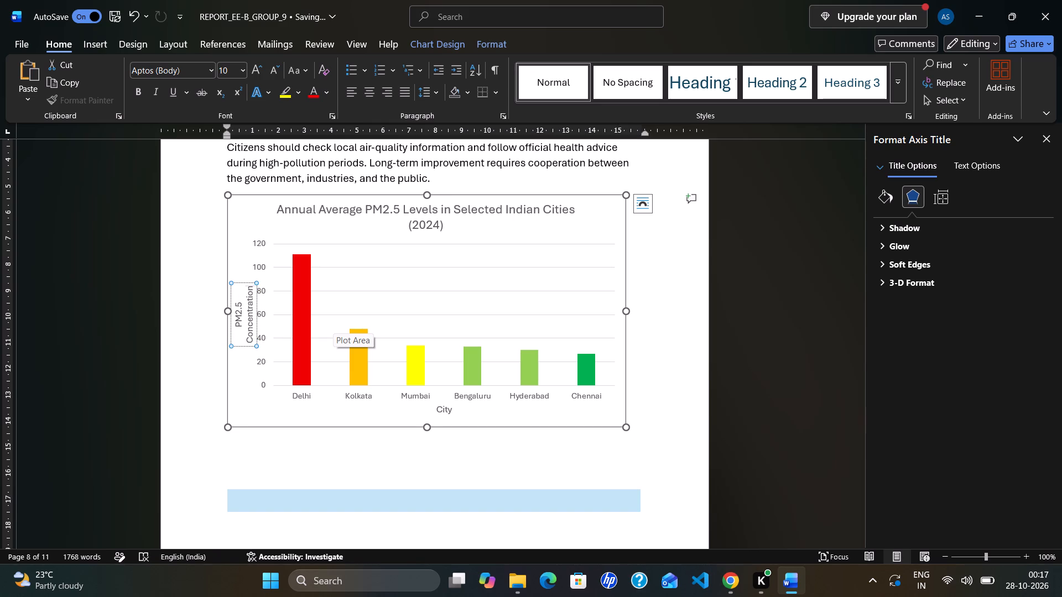
# Move the empty light-blue banner up to just below the chart, aligned with the left text margin, and close the shape formatting pane.
pyautogui.click(315, 506)
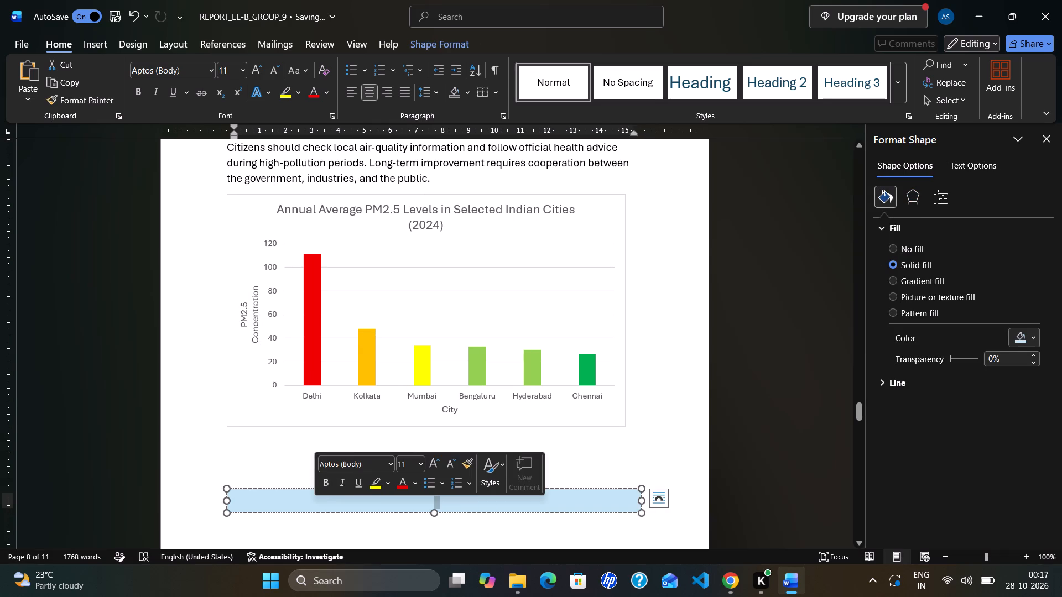
pyautogui.moveTo(291, 488); pyautogui.dragTo(277, 430)
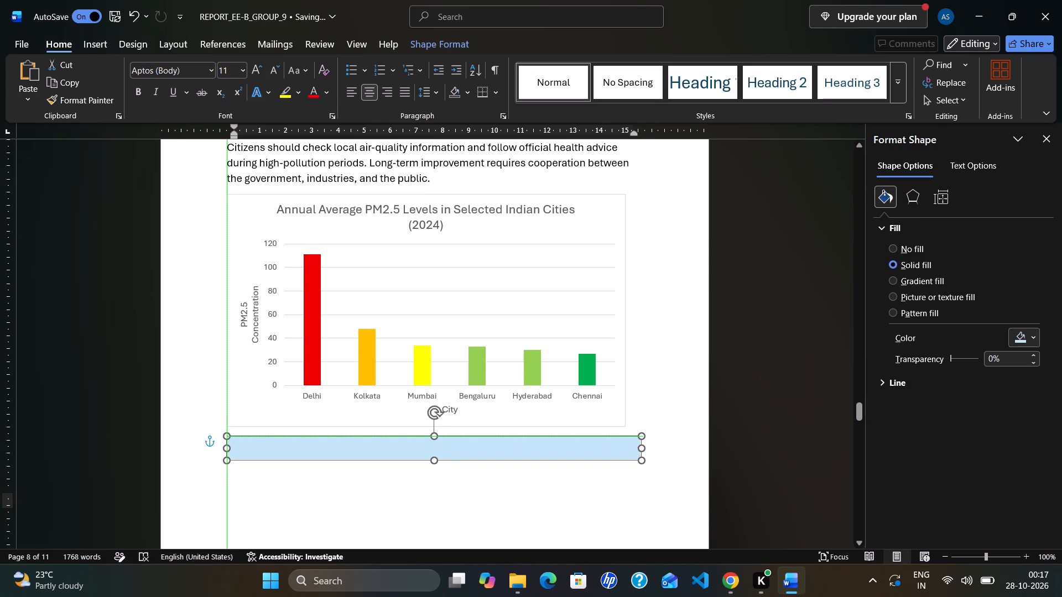
pyautogui.moveTo(277, 430); pyautogui.dragTo(307, 432)
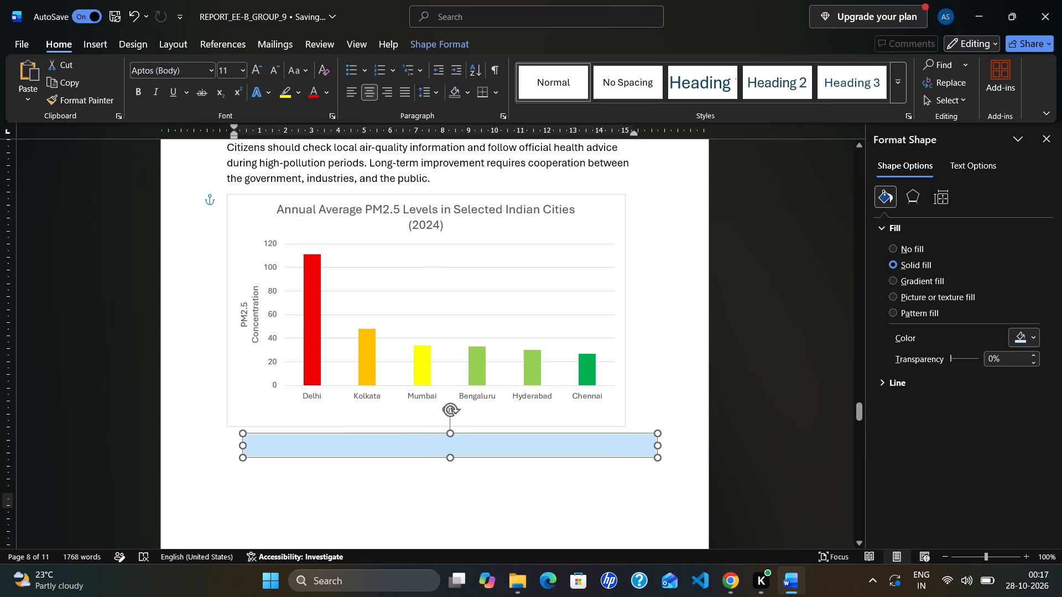
pyautogui.moveTo(307, 432); pyautogui.dragTo(285, 435)
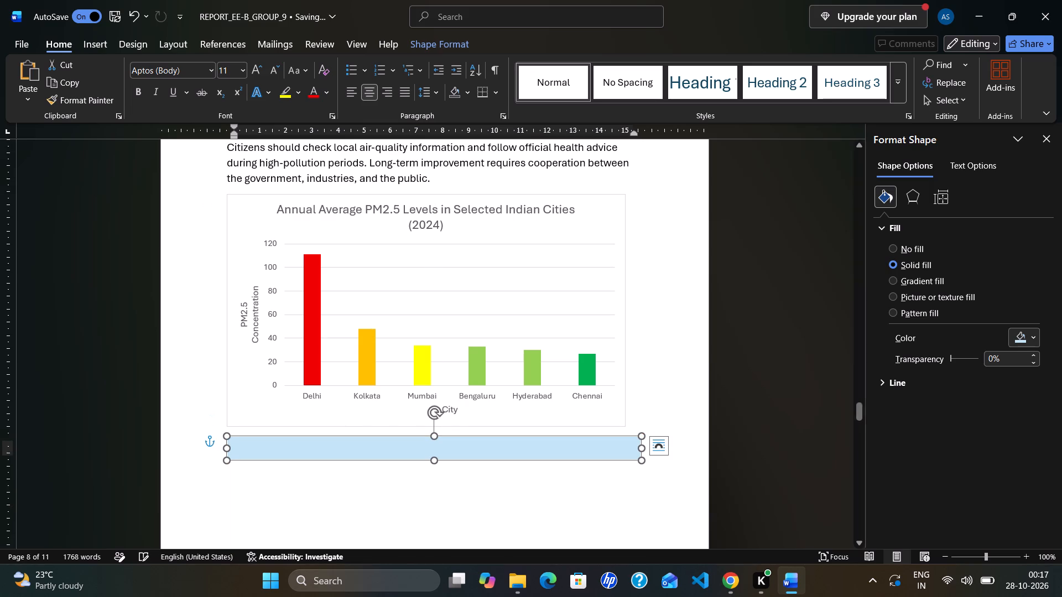
pyautogui.scroll(-3, 588, 451)
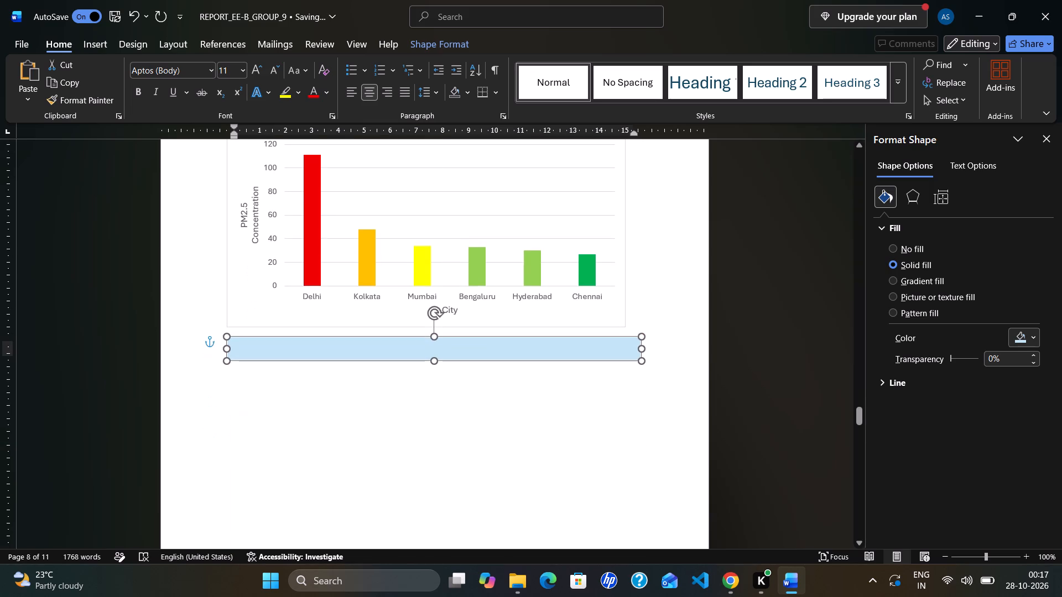
pyautogui.scroll(-3, 610, 441)
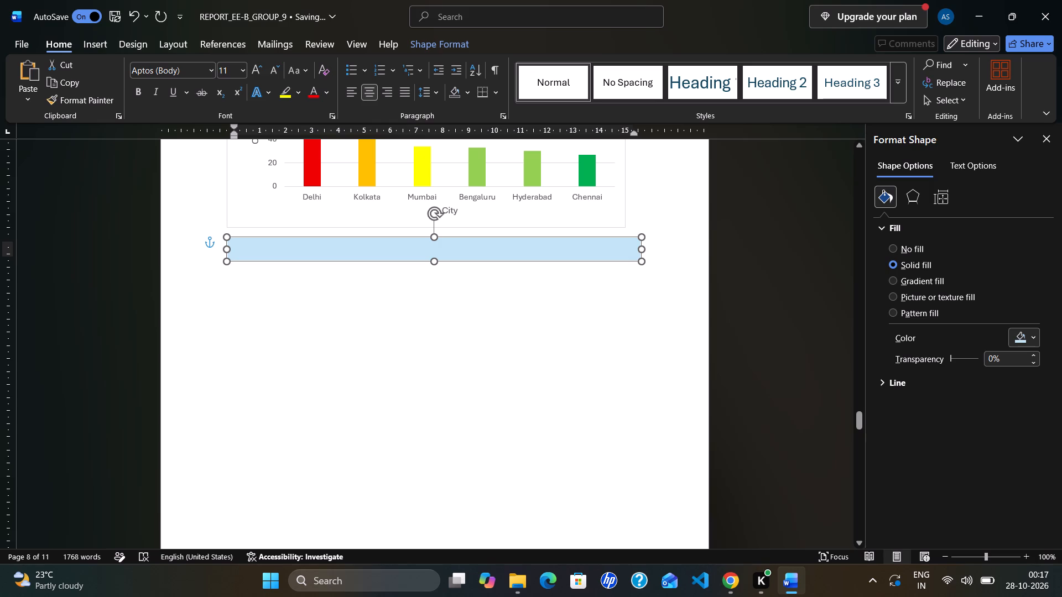
pyautogui.scroll(1, 621, 407)
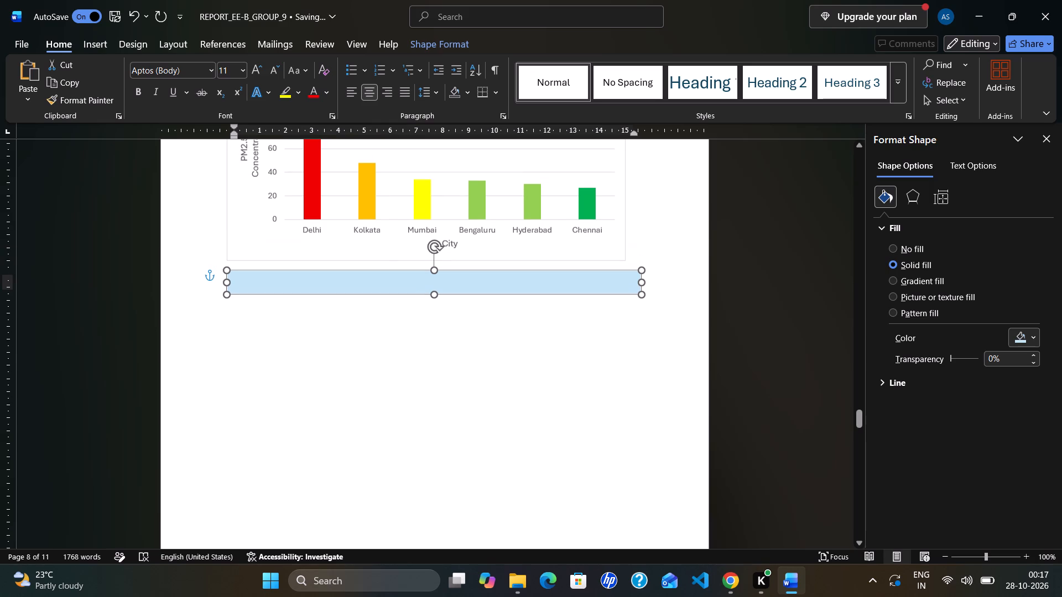
pyautogui.click(1049, 137)
# Review the layout of the air pollution section, from its banner heading to the space below the chart.
pyautogui.scroll(-2, 713, 262)
pyautogui.scroll(6, 713, 262)
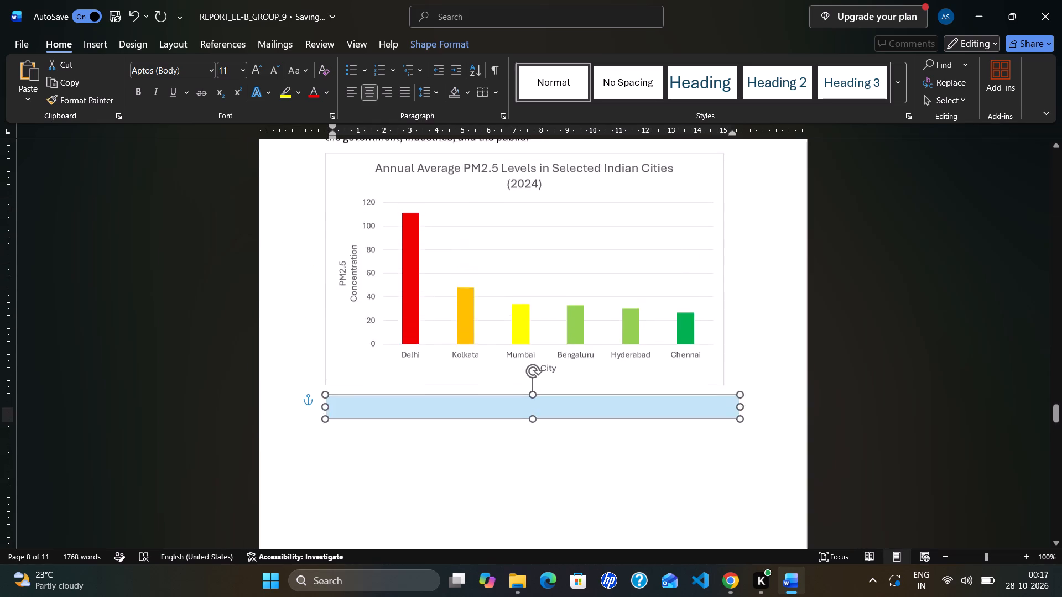
pyautogui.scroll(20, 713, 262)
pyautogui.scroll(10, 713, 262)
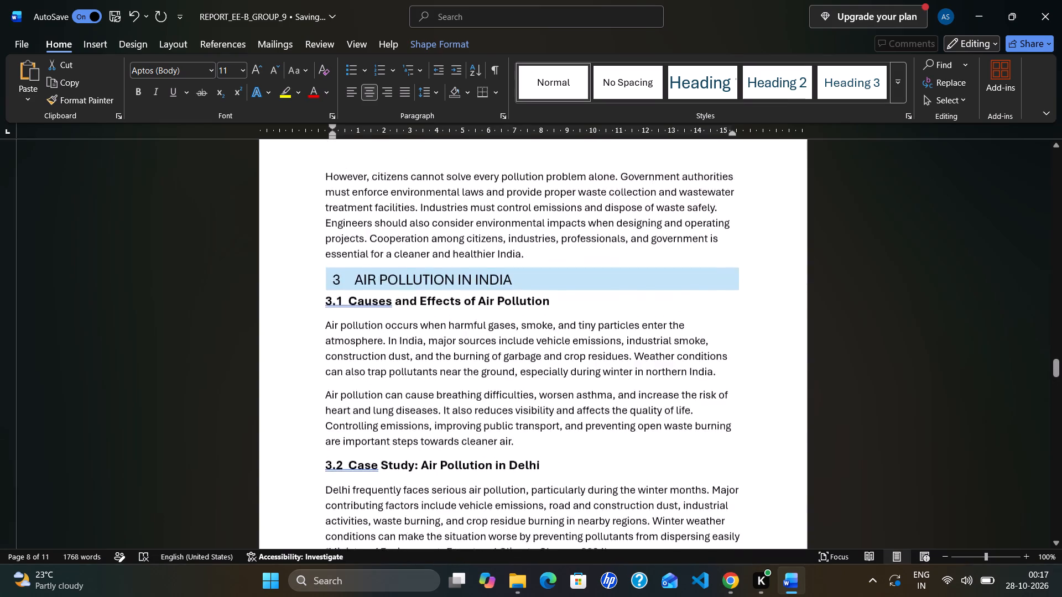
pyautogui.scroll(6, 713, 262)
pyautogui.scroll(-20, 713, 262)
pyautogui.scroll(-4, 713, 262)
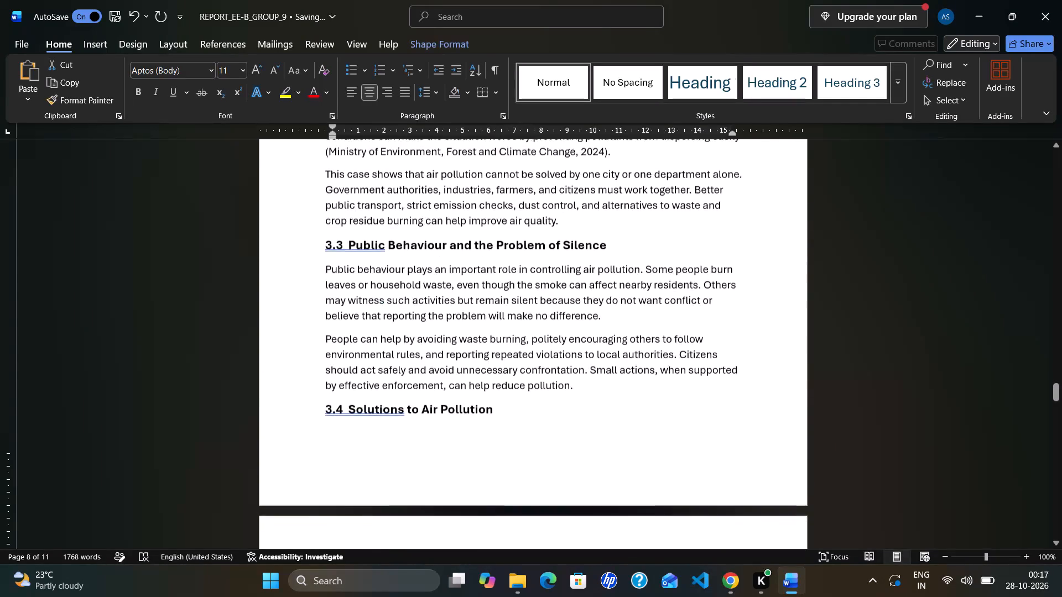
pyautogui.scroll(-19, 713, 262)
pyautogui.scroll(1, 713, 262)
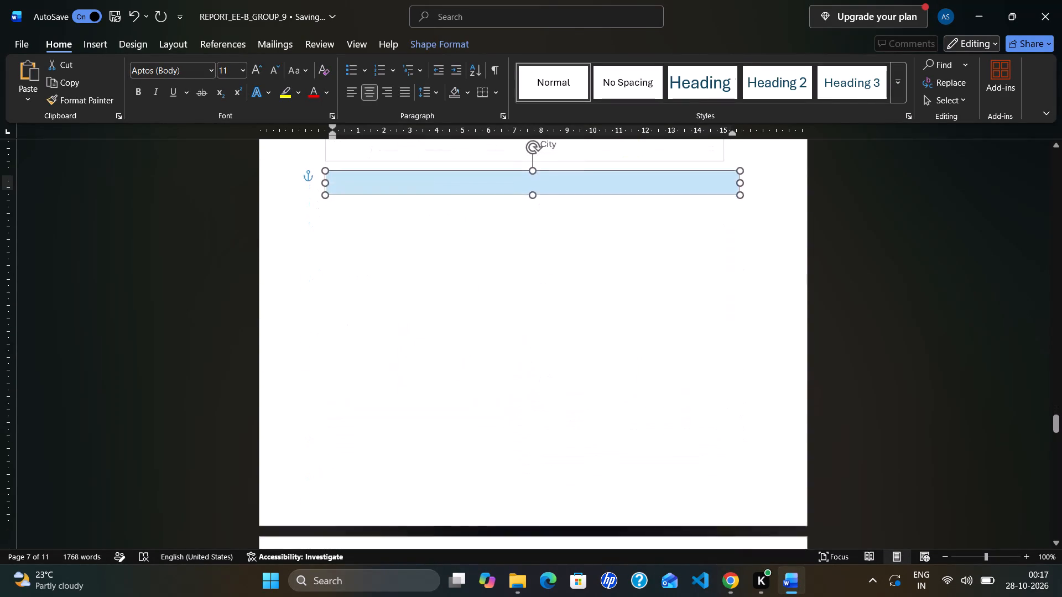
pyautogui.scroll(3, 713, 262)
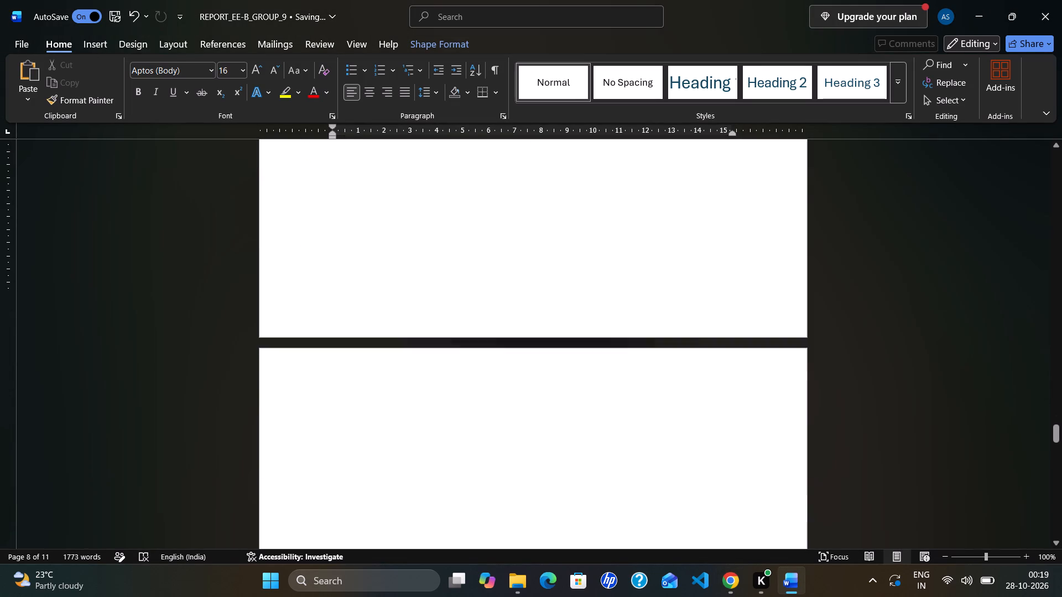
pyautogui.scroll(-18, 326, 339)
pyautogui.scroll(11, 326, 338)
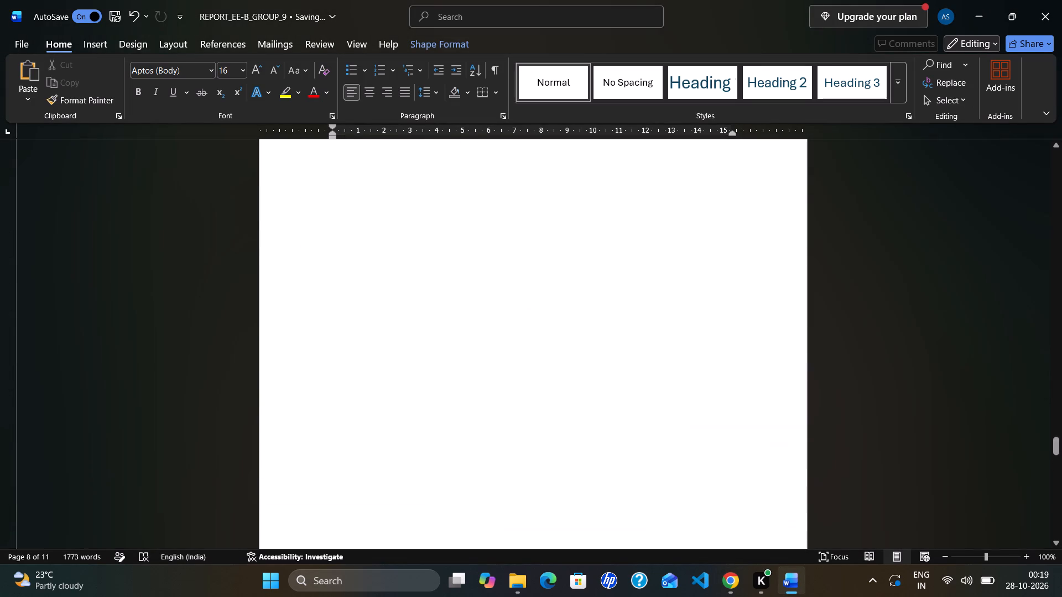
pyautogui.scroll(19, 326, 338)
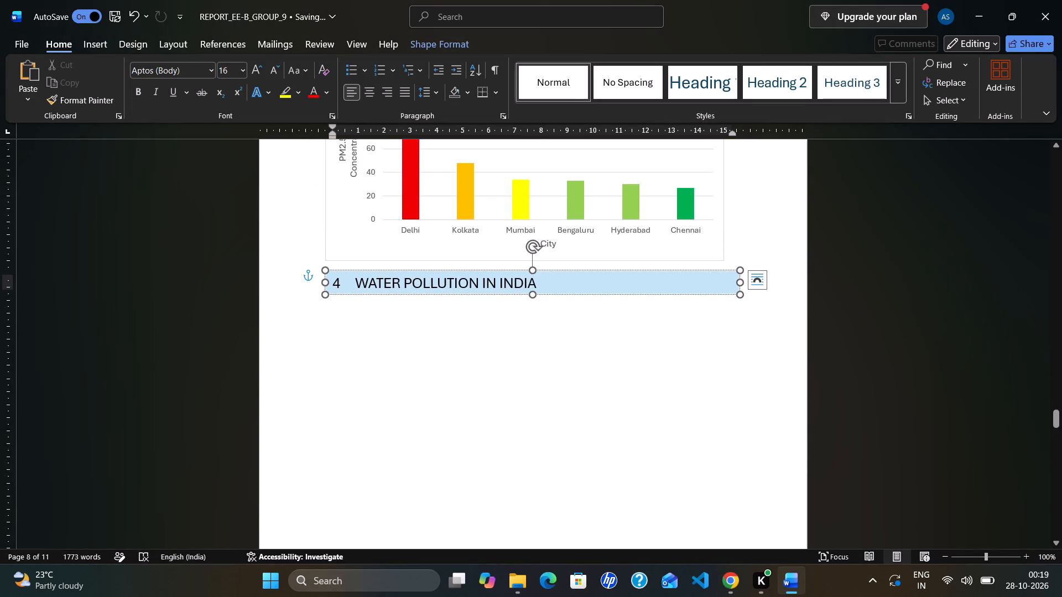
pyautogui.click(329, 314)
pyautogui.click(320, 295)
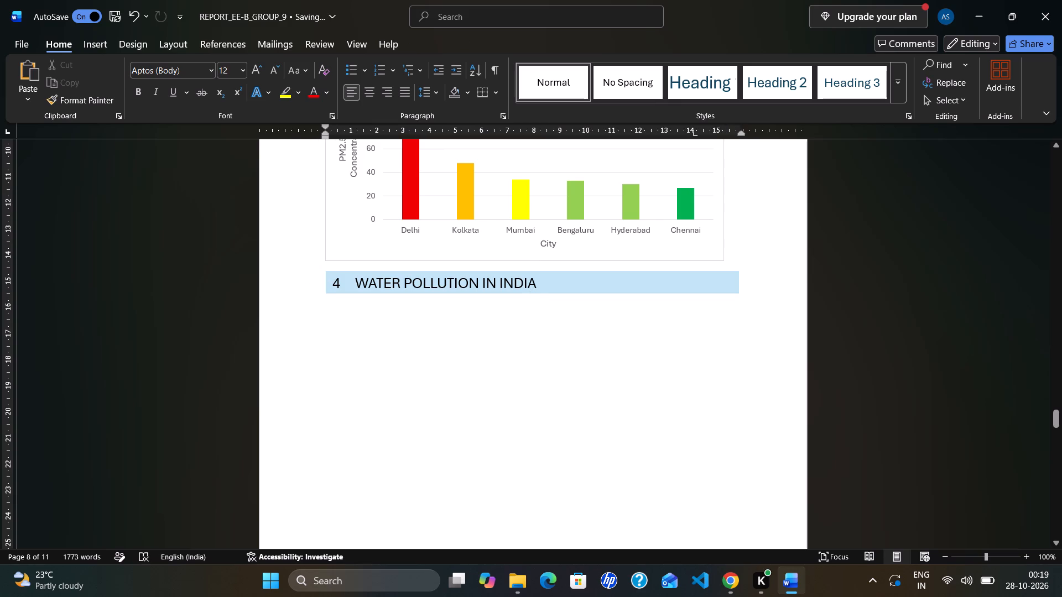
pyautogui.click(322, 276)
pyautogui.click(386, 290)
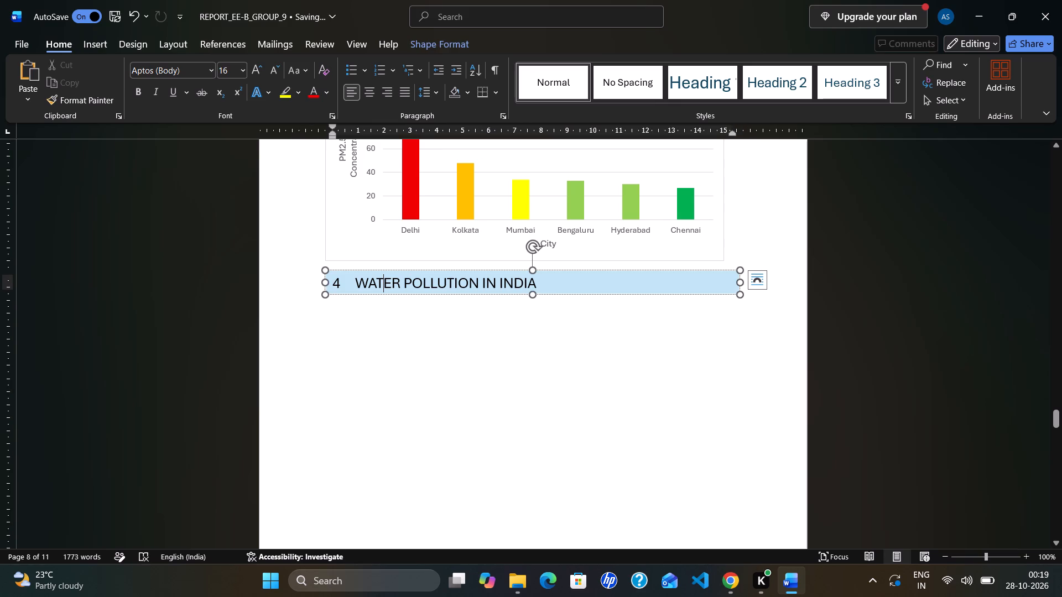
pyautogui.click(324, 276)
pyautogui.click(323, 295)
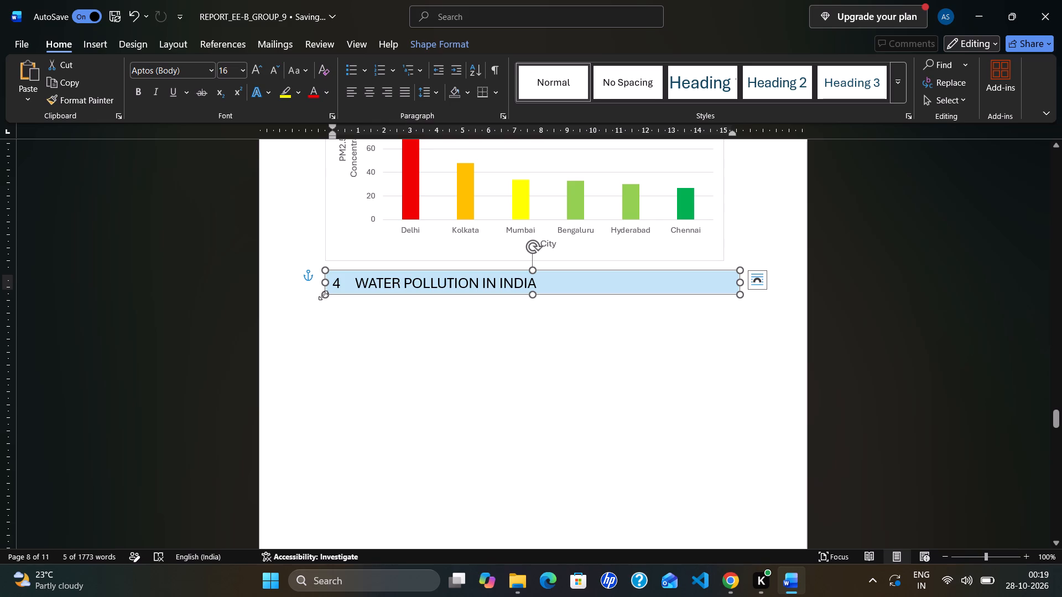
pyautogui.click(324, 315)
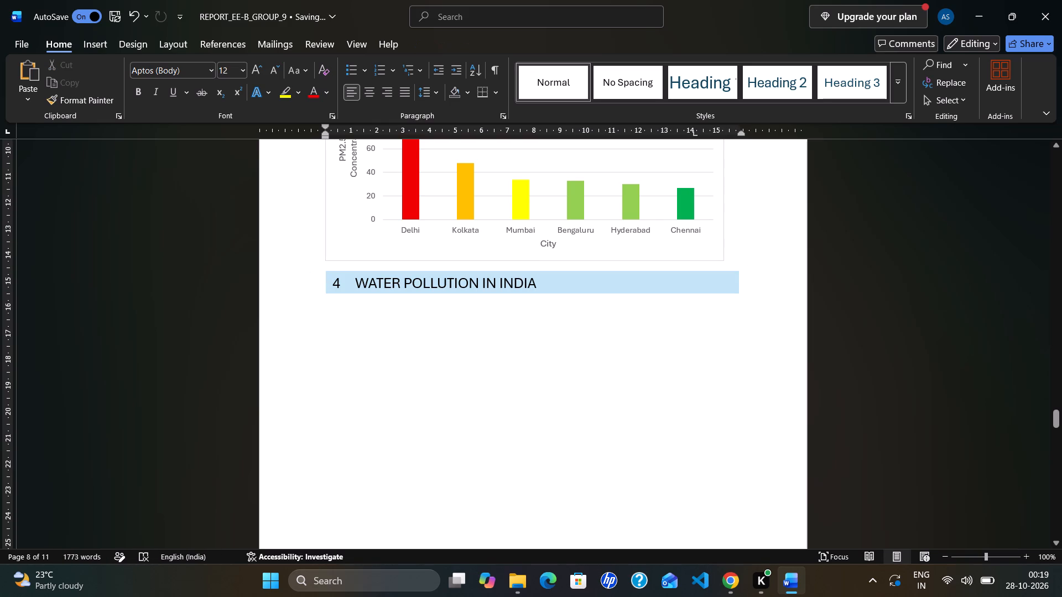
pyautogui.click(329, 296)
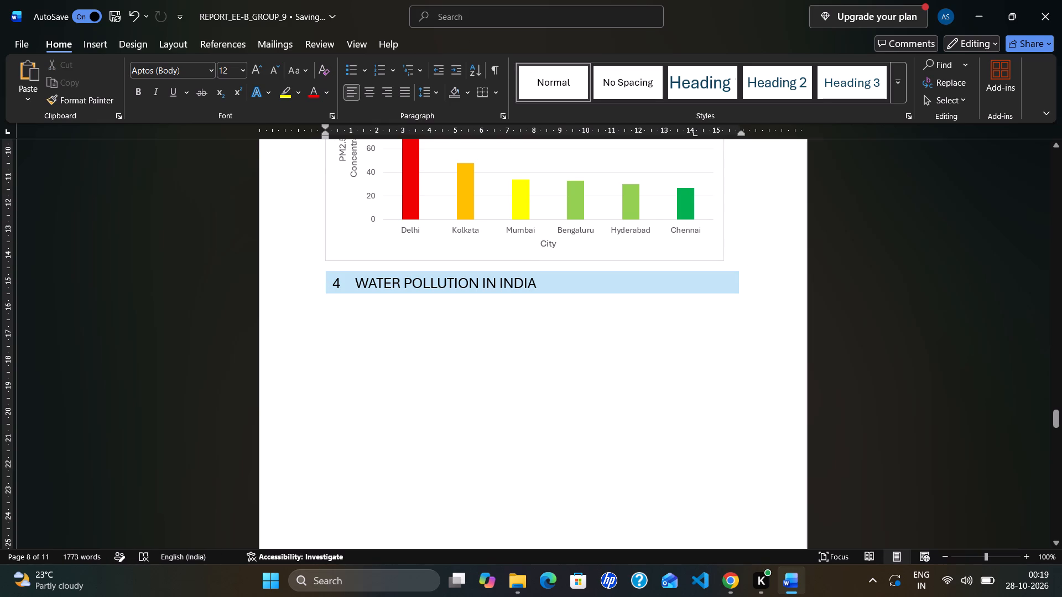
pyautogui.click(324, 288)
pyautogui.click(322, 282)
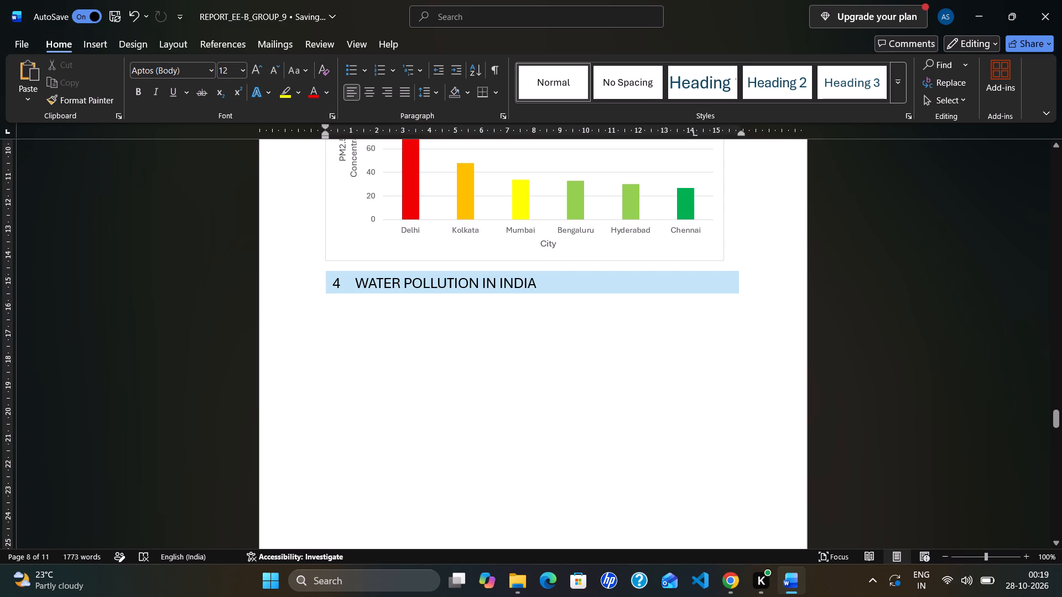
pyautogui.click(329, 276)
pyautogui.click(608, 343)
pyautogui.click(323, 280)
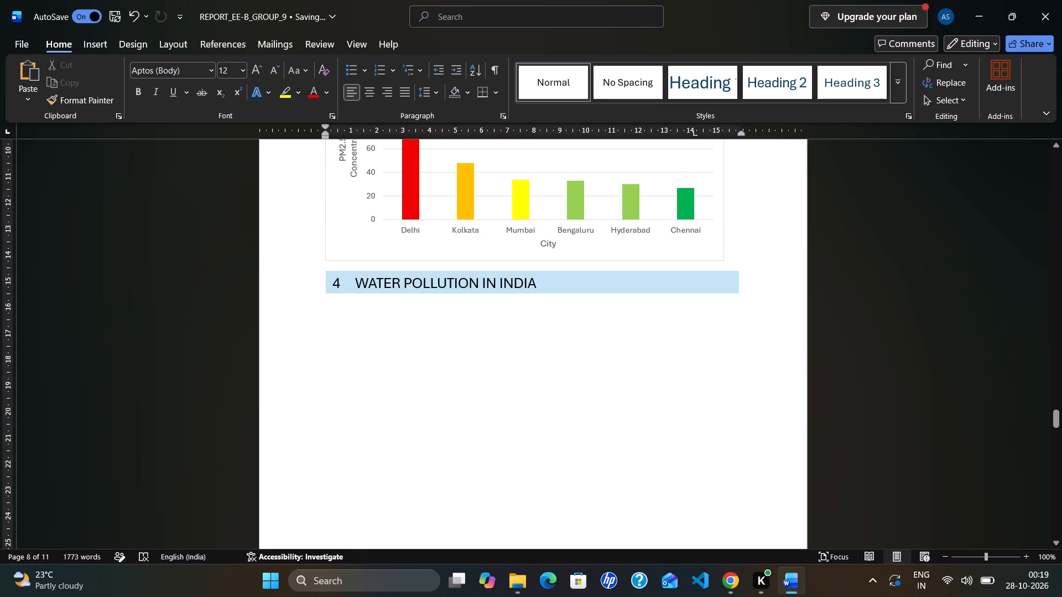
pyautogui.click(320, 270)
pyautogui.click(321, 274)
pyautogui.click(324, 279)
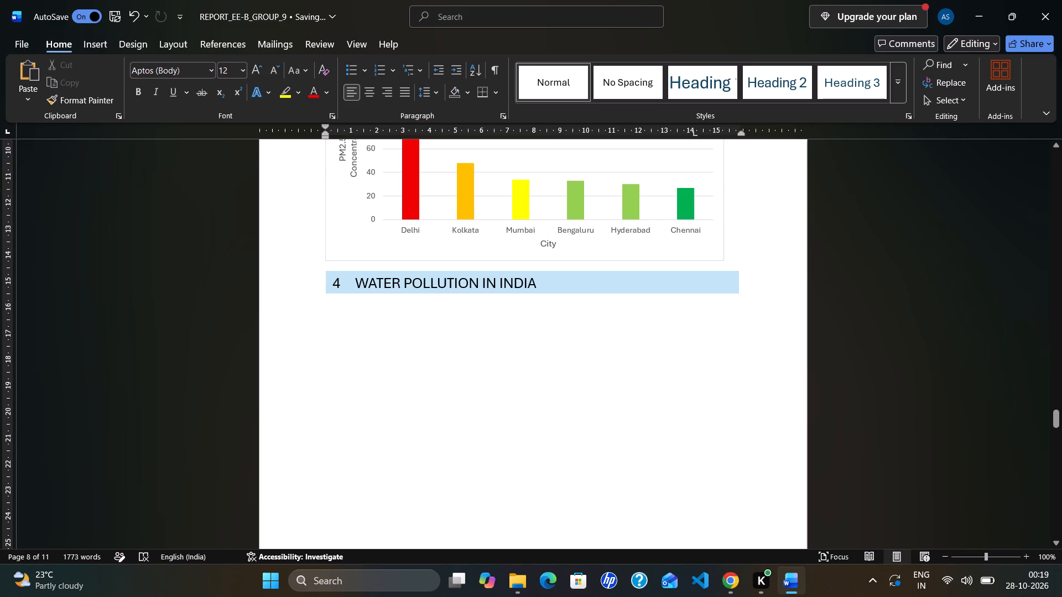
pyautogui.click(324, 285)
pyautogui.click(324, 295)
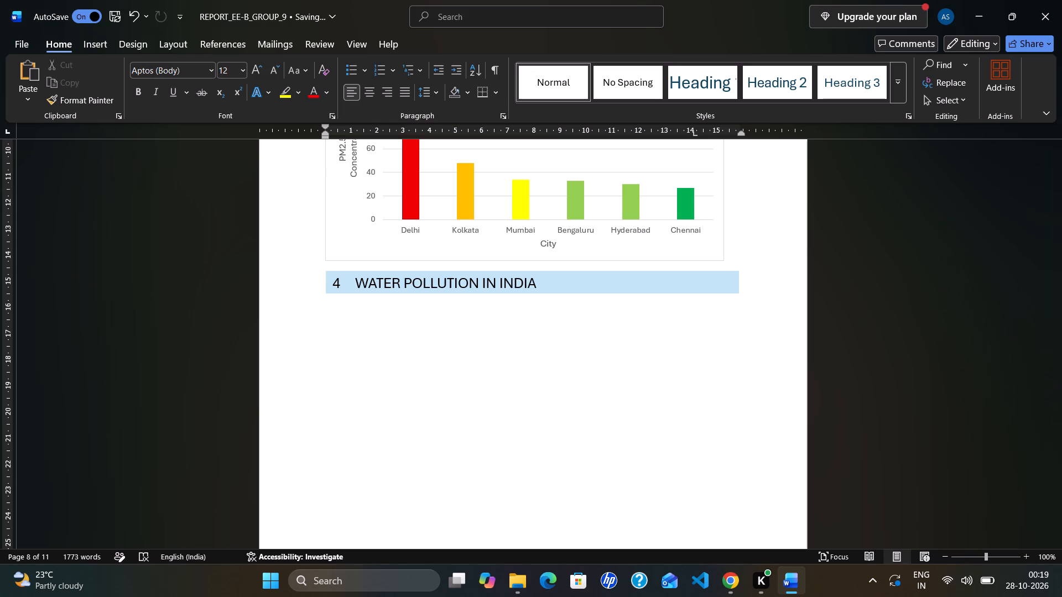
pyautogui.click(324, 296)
# Shift the water pollution banner slightly to the right and insert a line break in the paragraph exposed beside it.
pyautogui.moveTo(395, 290); pyautogui.dragTo(407, 288)
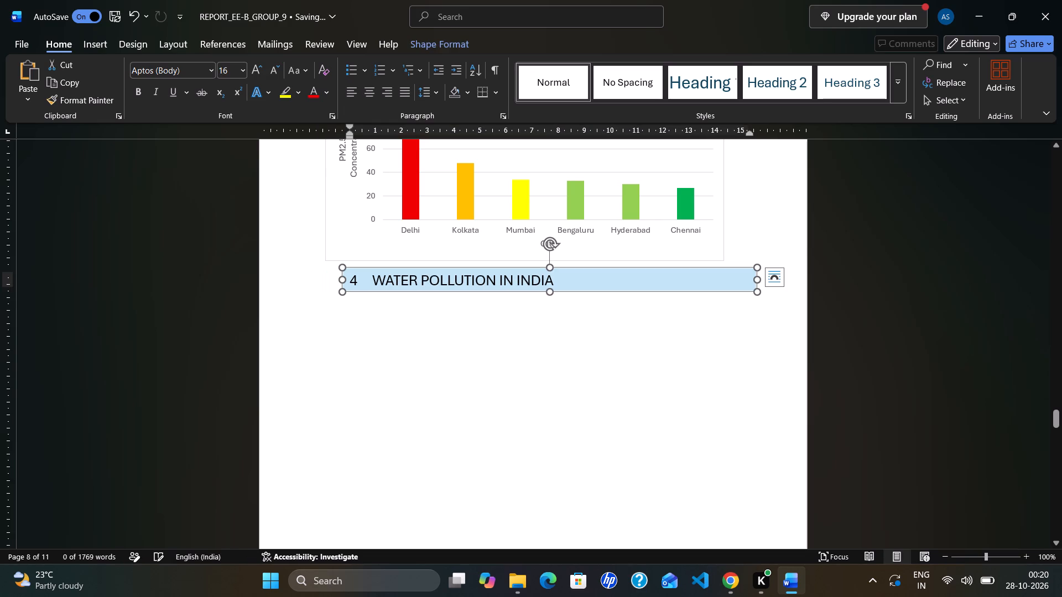
pyautogui.click(334, 282)
pyautogui.tripleClick(327, 279)
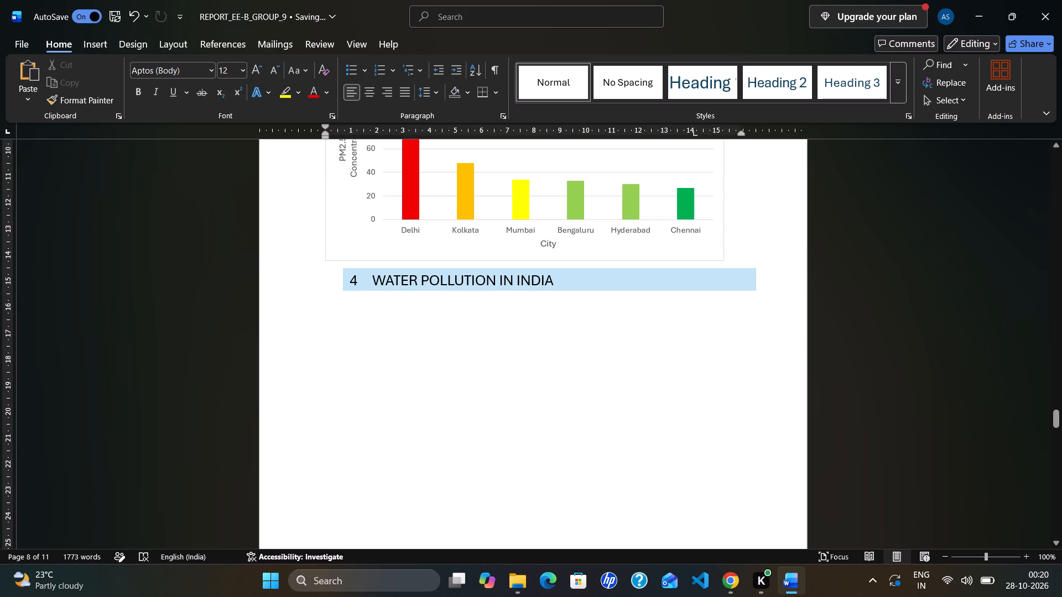
pyautogui.click(327, 279)
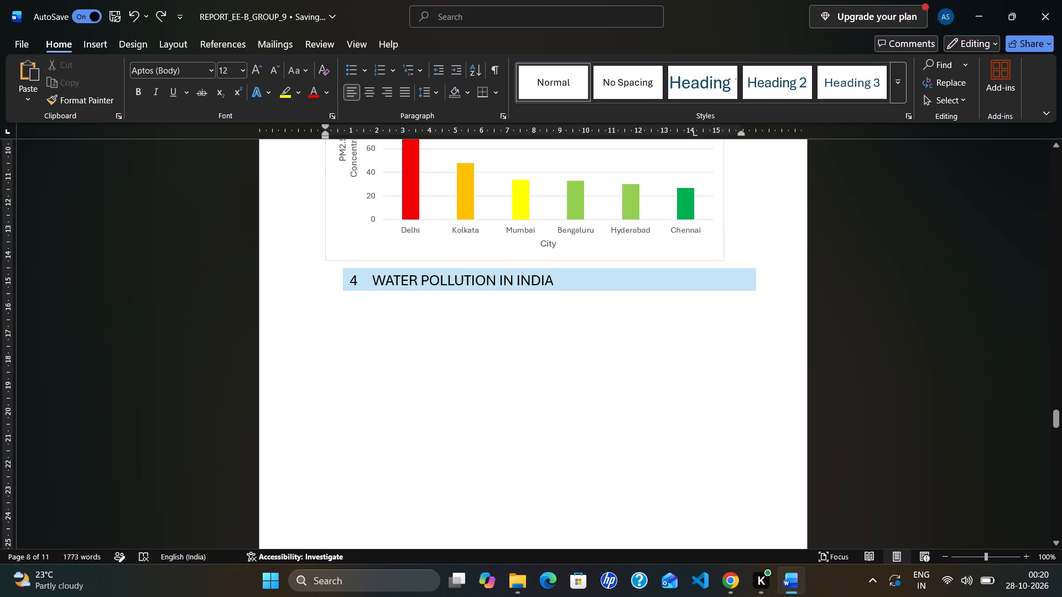
pyautogui.click(324, 277)
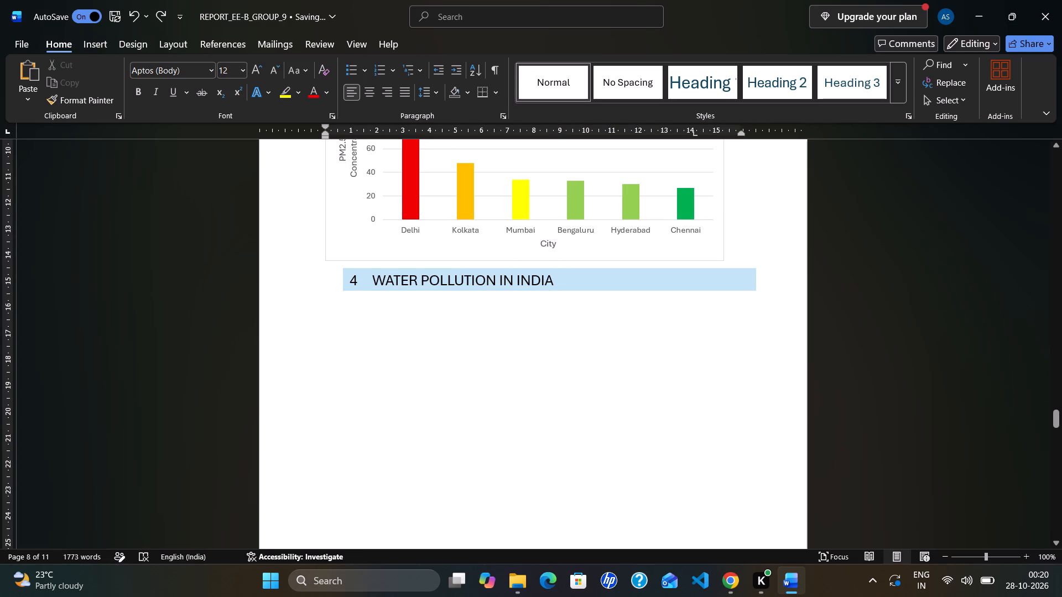
pyautogui.click(332, 284)
pyautogui.click(339, 278)
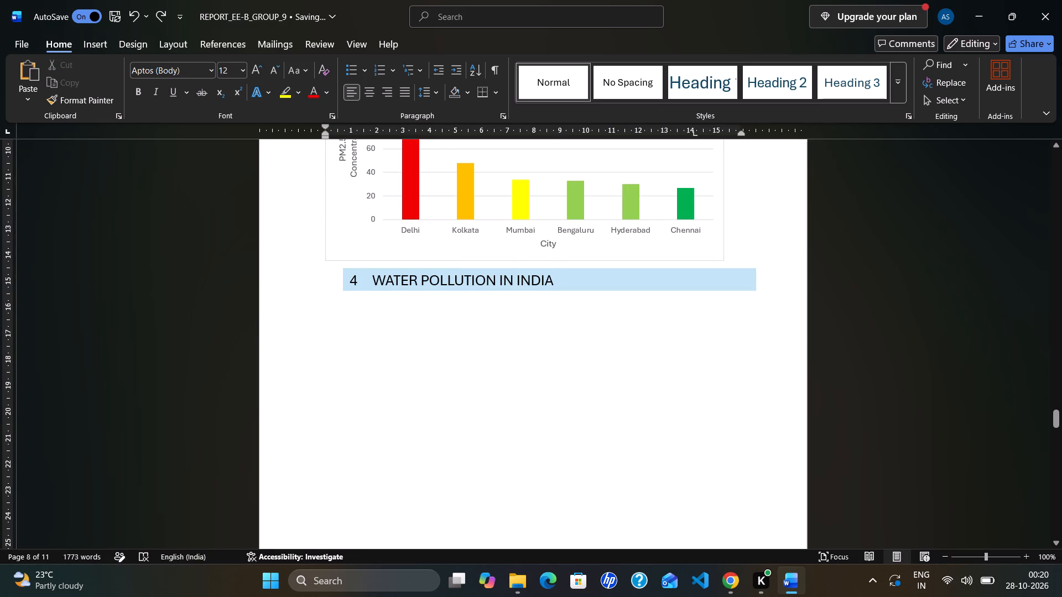
pyautogui.doubleClick(336, 280)
pyautogui.press('Return')
# Move the water pollution banner back into line with the chart's left edge.
pyautogui.moveTo(374, 270); pyautogui.dragTo(356, 272)
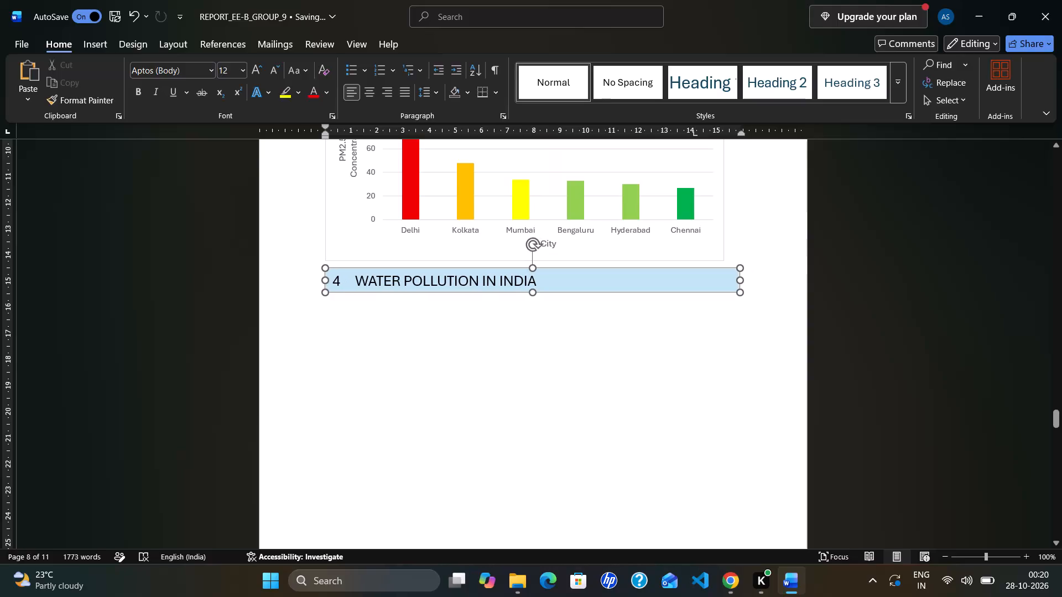
pyautogui.moveTo(356, 272); pyautogui.dragTo(354, 272)
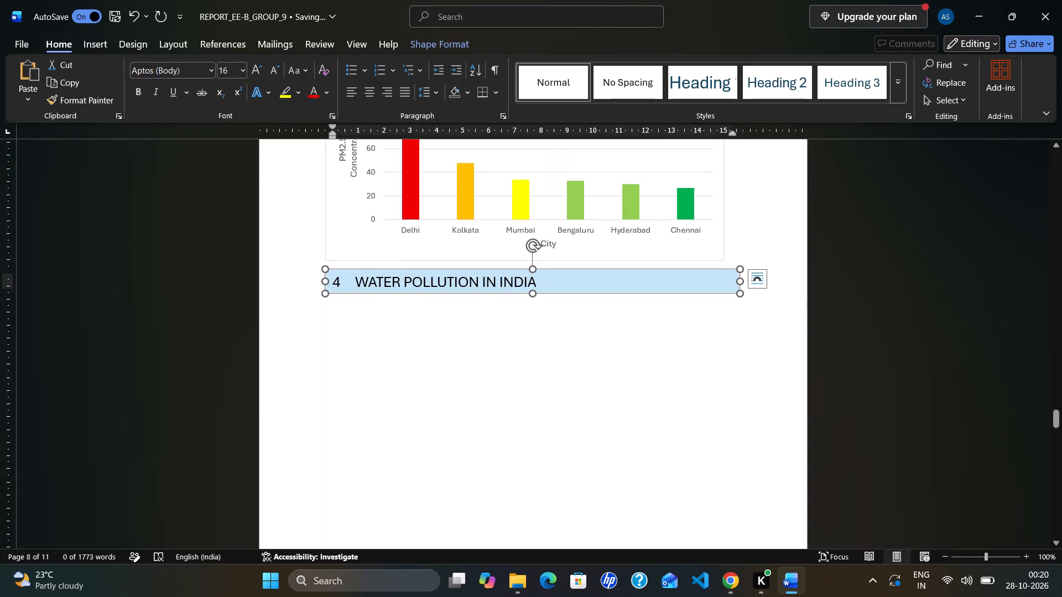
pyautogui.doubleClick(319, 295)
pyautogui.click(337, 316)
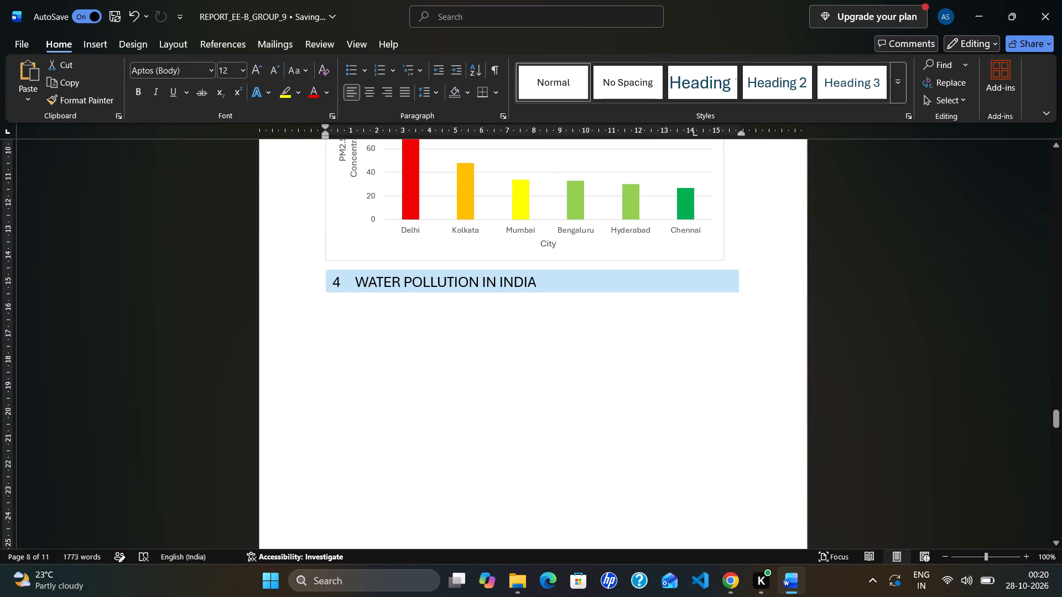
pyautogui.click(321, 300)
pyautogui.click(321, 300)
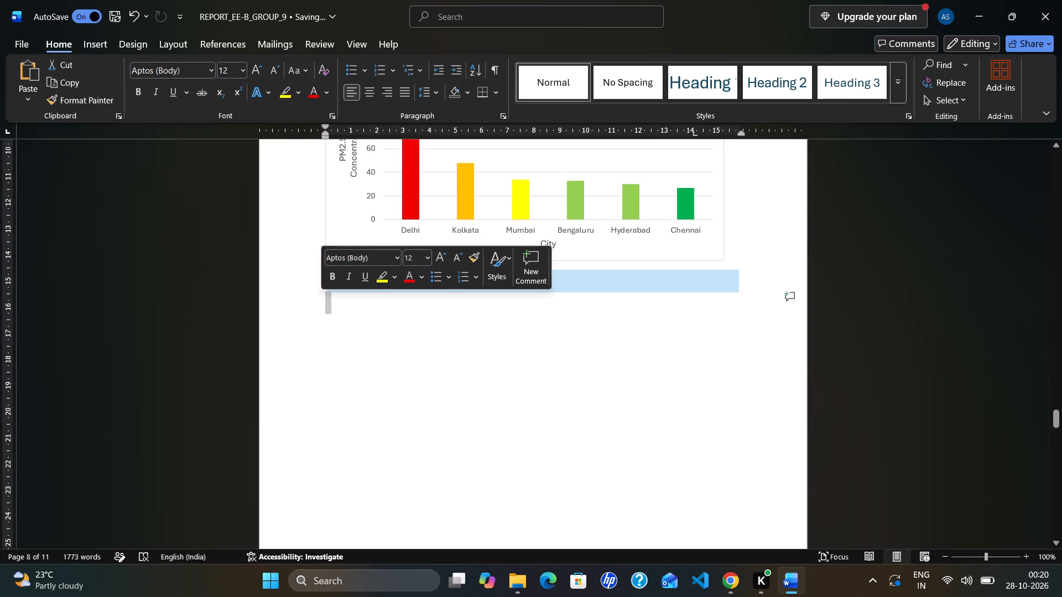
pyautogui.click(321, 300)
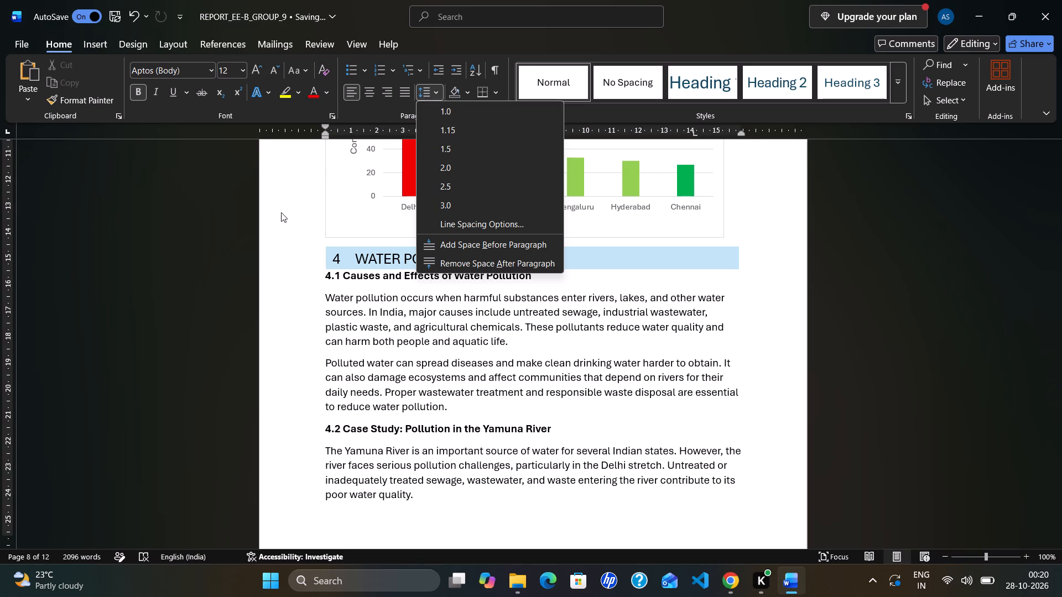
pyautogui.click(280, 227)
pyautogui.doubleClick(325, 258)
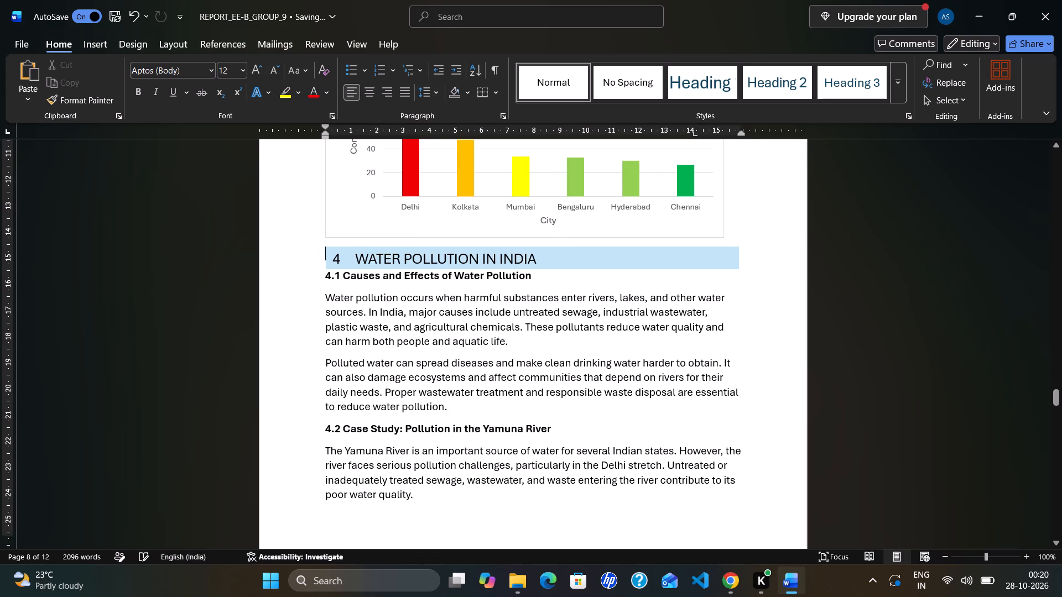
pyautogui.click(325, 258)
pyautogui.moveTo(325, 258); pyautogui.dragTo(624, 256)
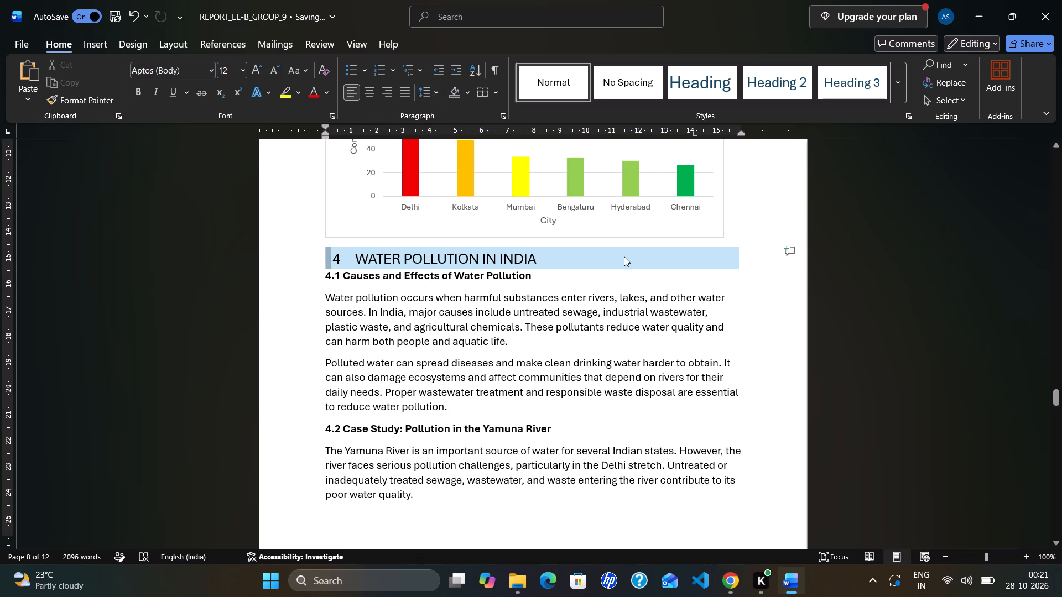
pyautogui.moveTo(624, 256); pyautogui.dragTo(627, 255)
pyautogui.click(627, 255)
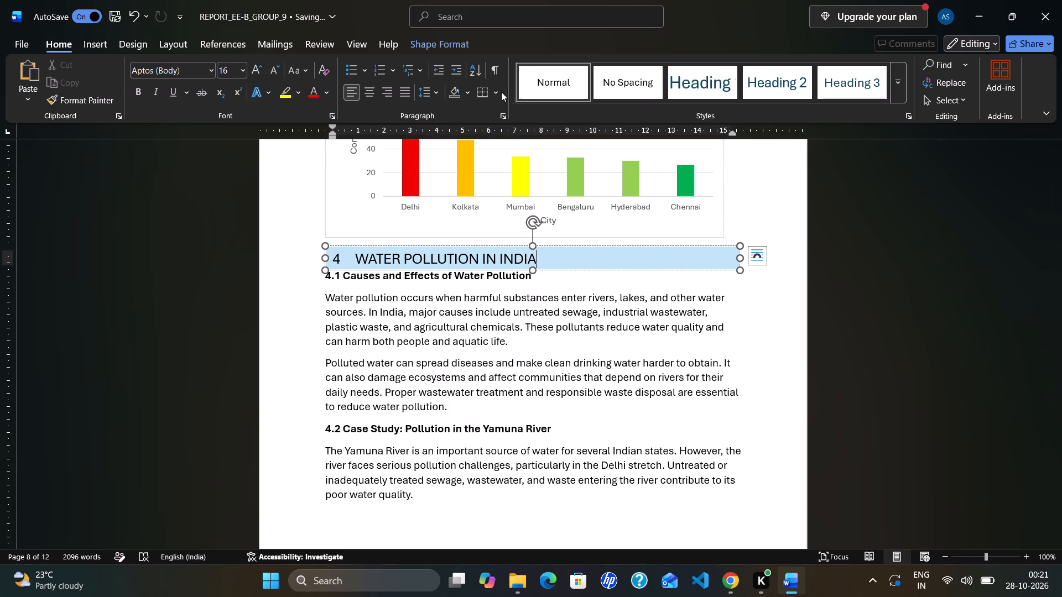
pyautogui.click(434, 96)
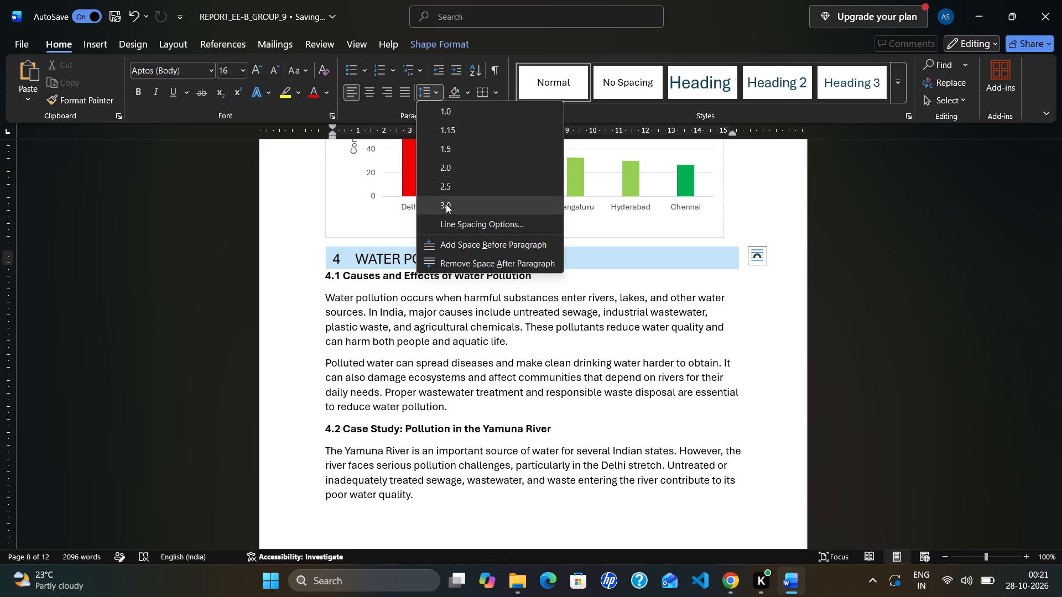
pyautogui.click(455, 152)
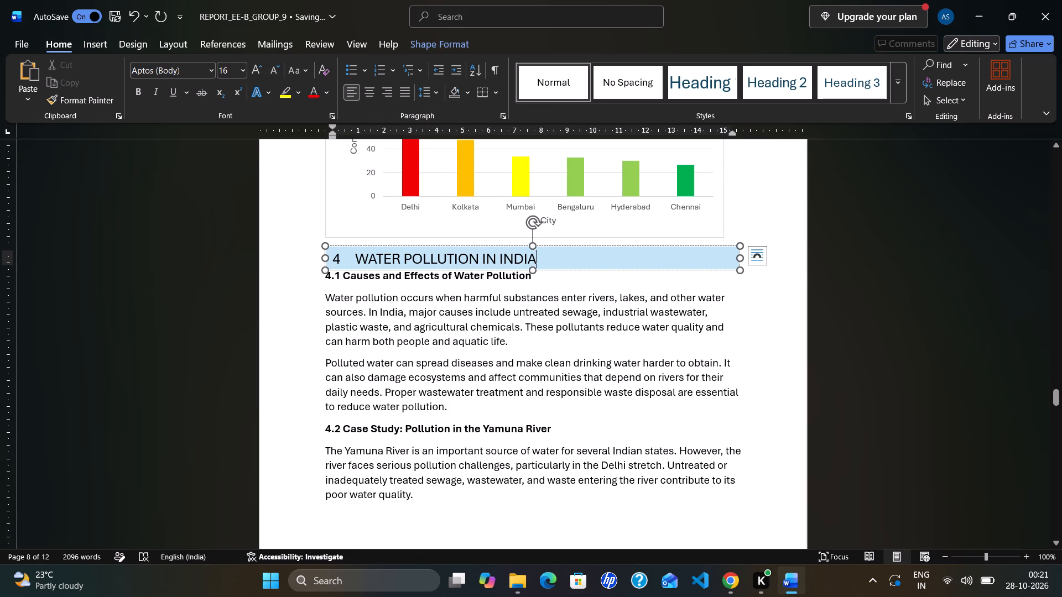
# Select the whole heading text inside the water pollution banner and set its line spacing to 2.0.
pyautogui.click(328, 252)
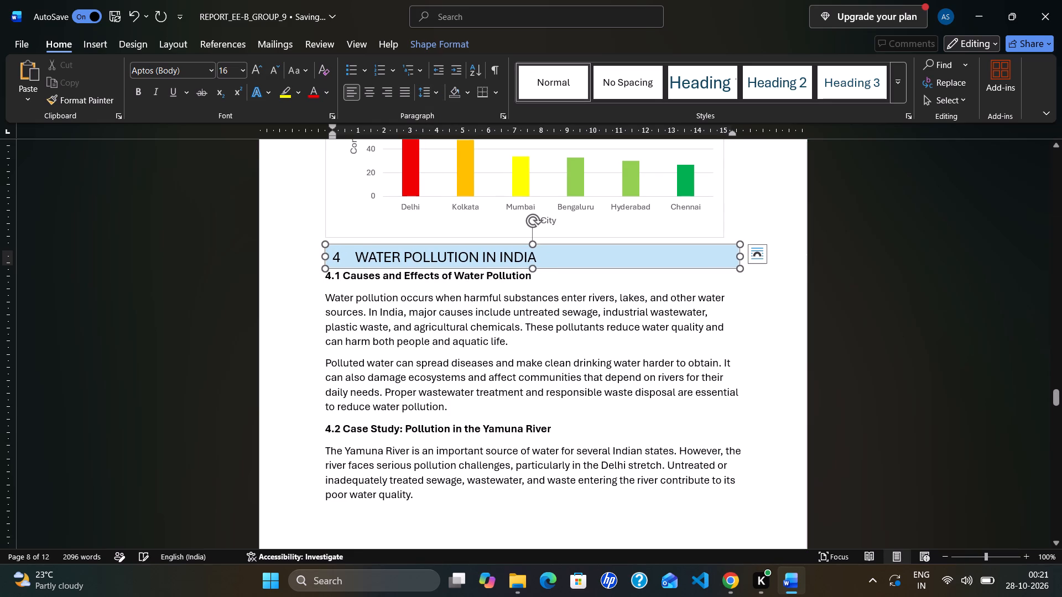
pyautogui.click(335, 254)
pyautogui.moveTo(335, 254); pyautogui.dragTo(436, 252)
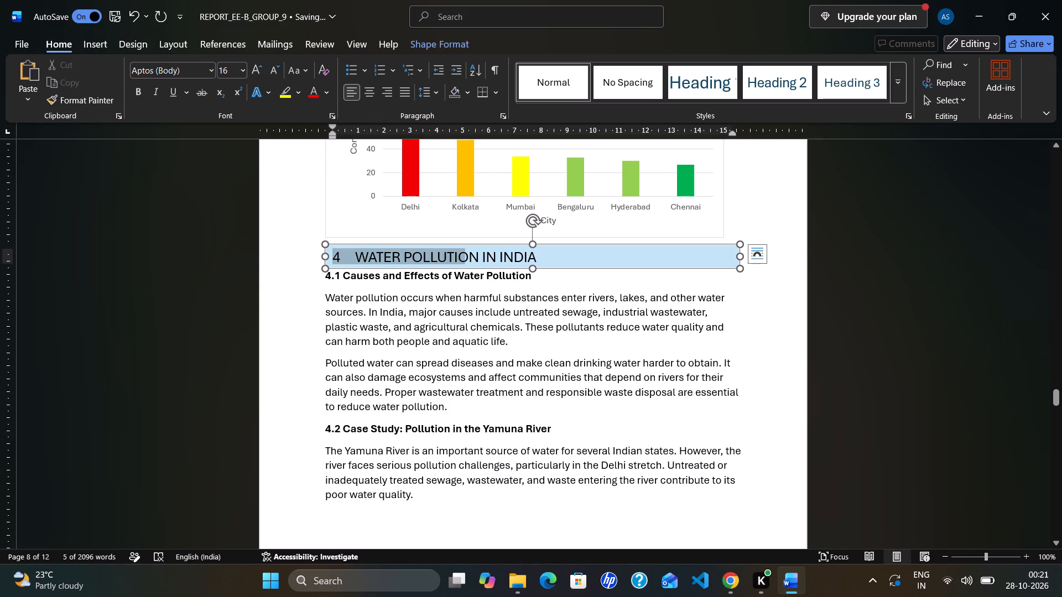
pyautogui.moveTo(436, 252); pyautogui.dragTo(539, 250)
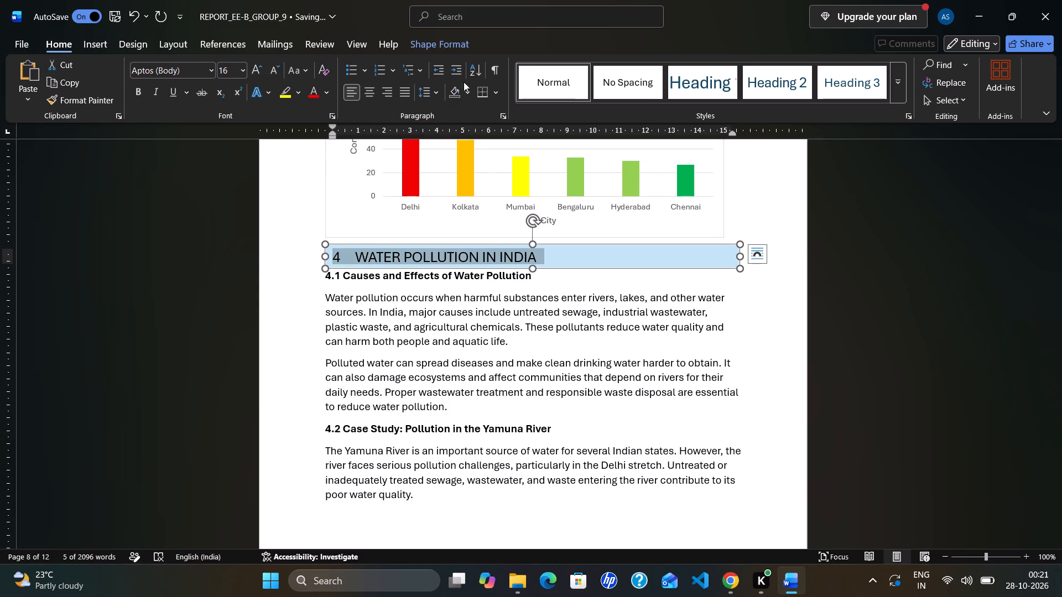
pyautogui.click(434, 94)
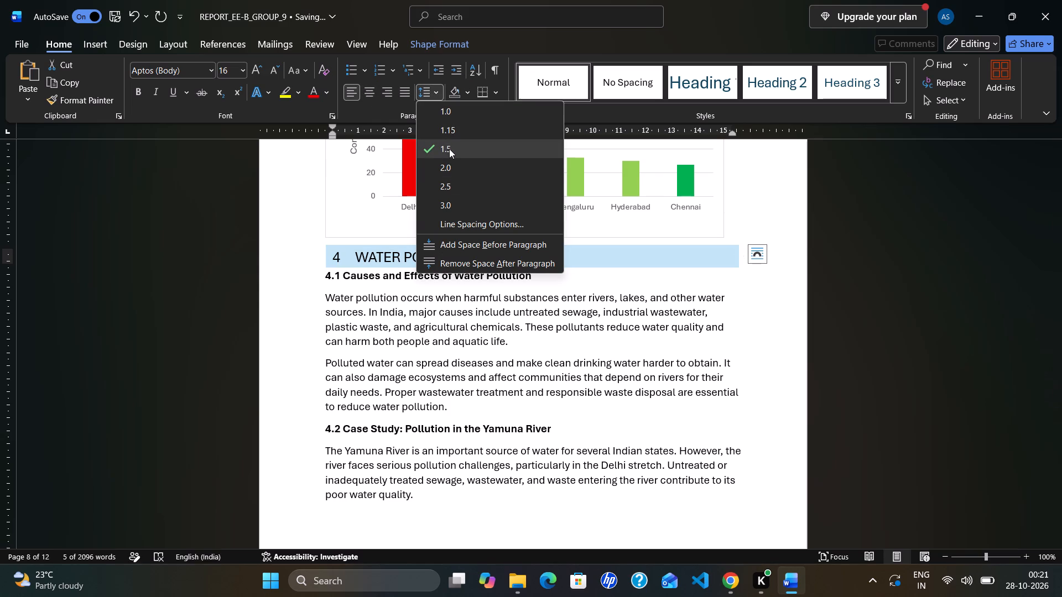
pyautogui.click(449, 167)
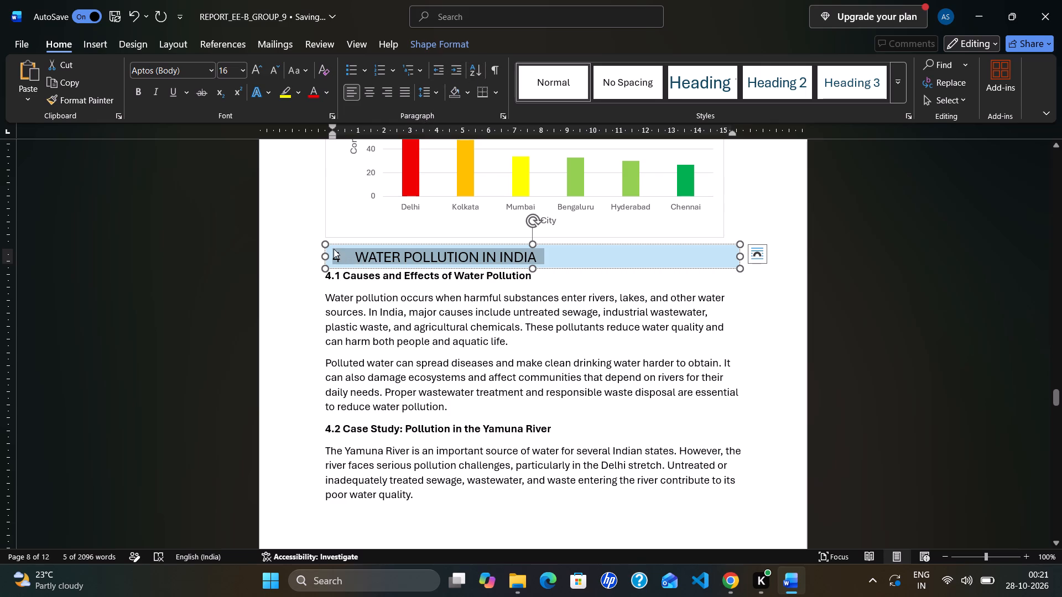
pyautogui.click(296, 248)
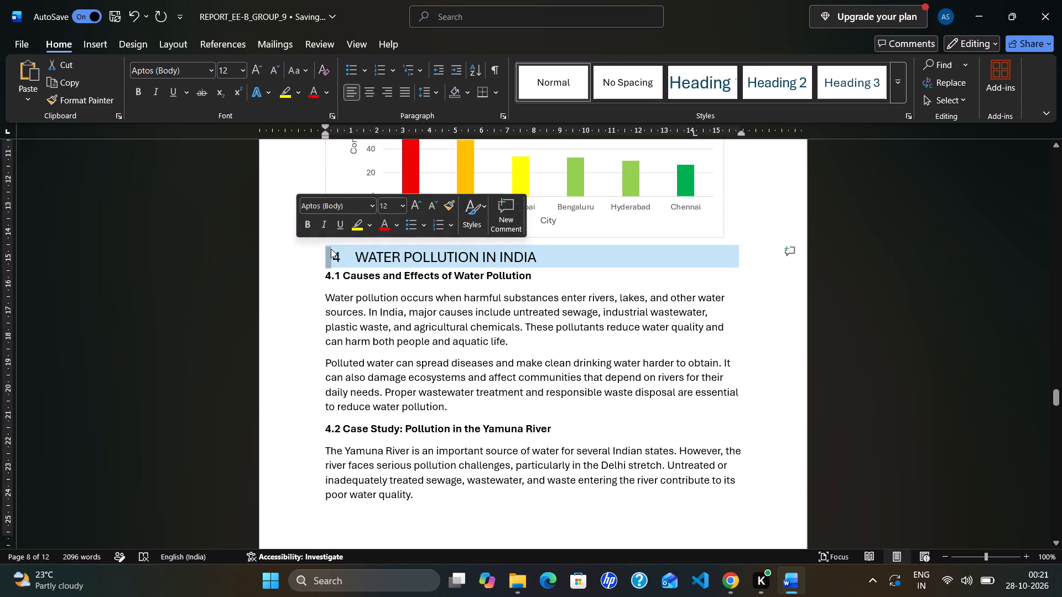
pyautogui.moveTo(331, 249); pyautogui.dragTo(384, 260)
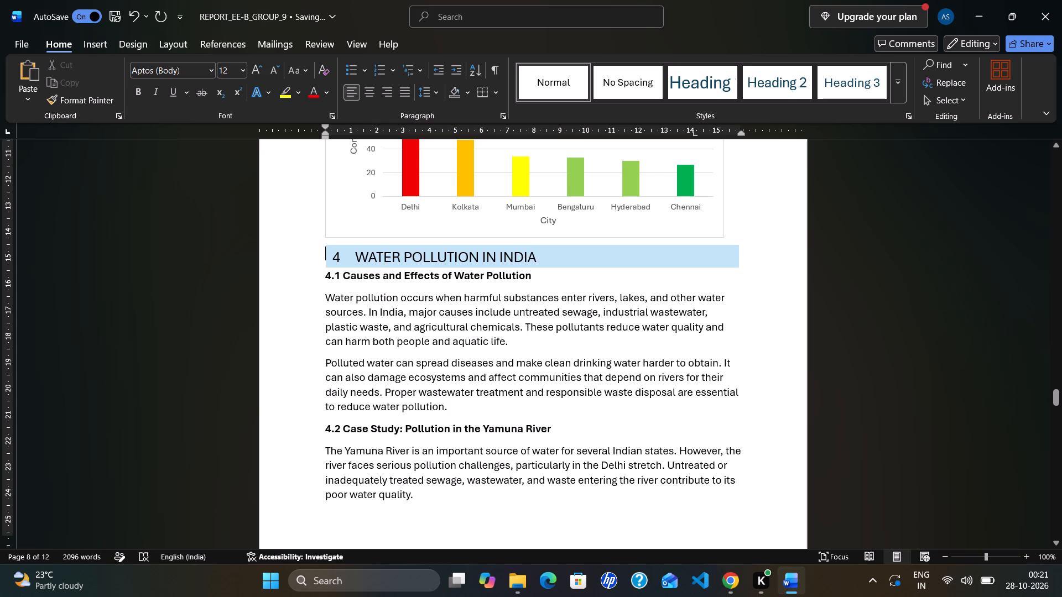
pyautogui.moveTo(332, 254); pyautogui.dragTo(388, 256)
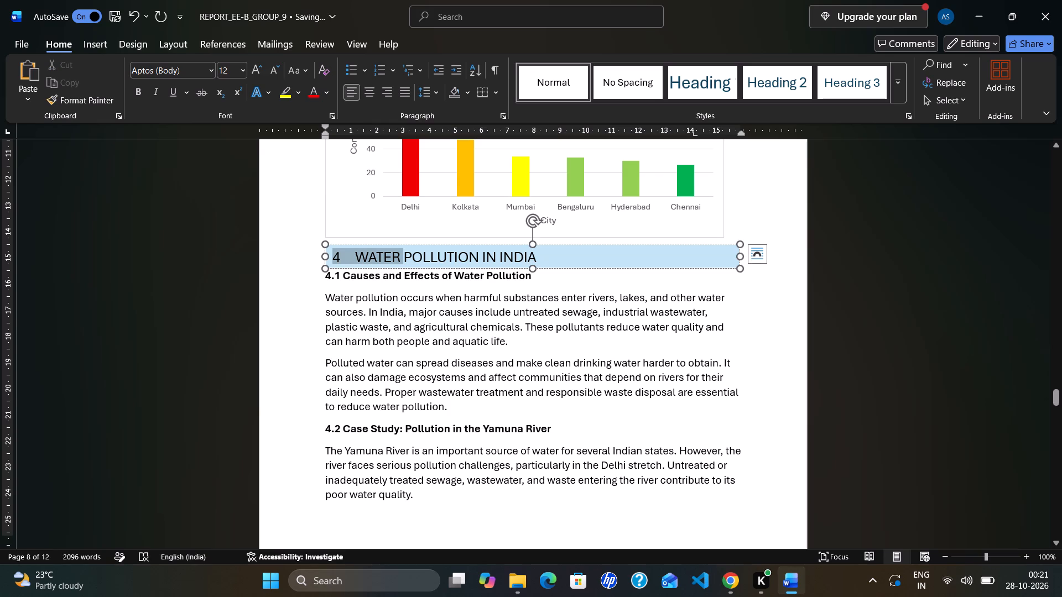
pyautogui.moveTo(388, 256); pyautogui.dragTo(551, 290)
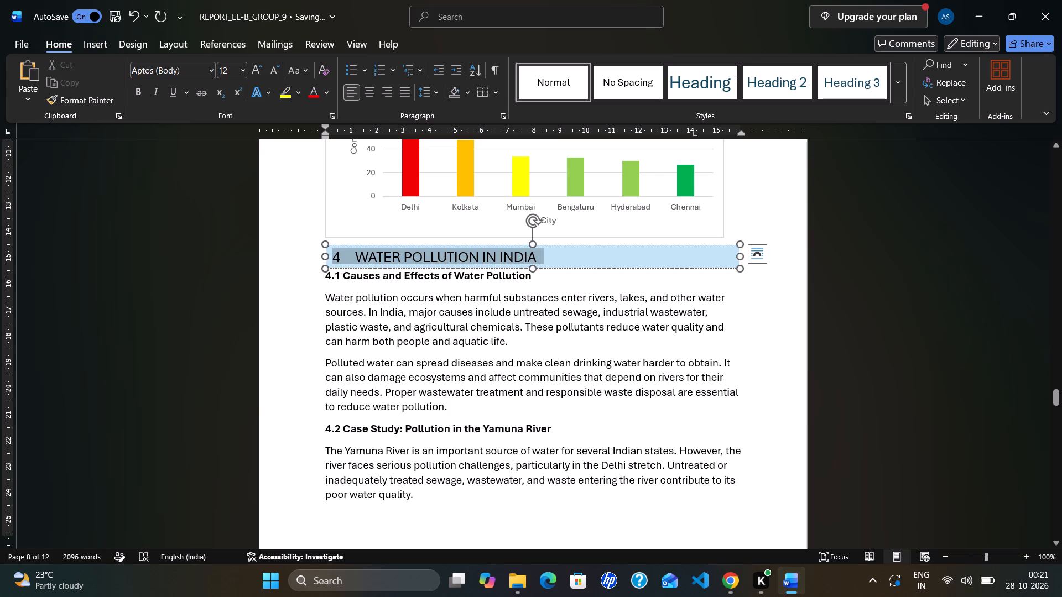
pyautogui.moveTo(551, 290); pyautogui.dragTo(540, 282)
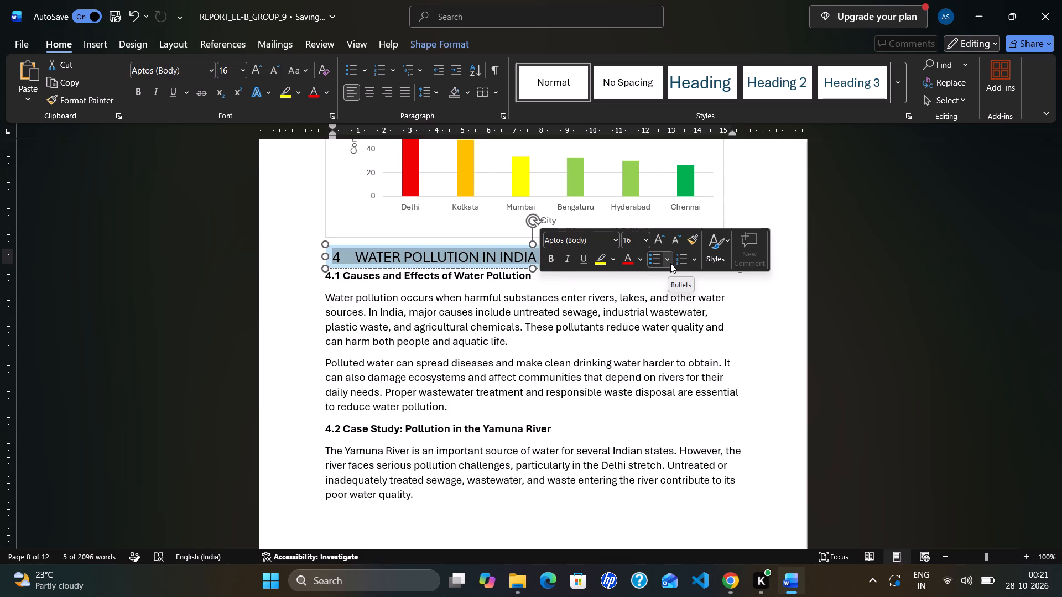
# Add space before the subheading "4.1 Causes and Effects of Water Pollution" to separate it from the banner.
pyautogui.click(317, 278)
pyautogui.moveTo(329, 274); pyautogui.dragTo(411, 275)
pyautogui.click(303, 276)
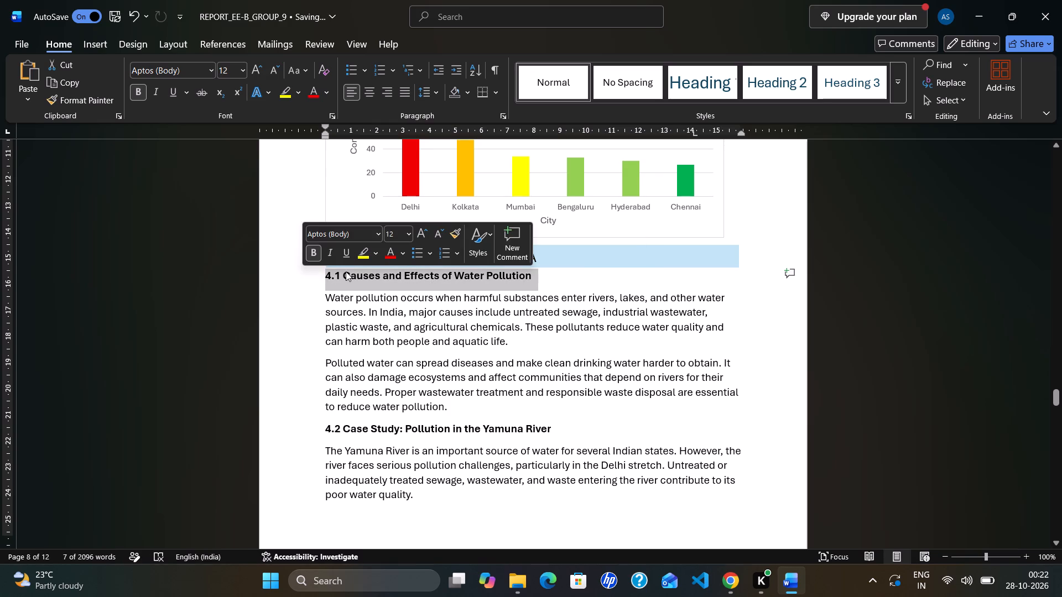
pyautogui.click(431, 92)
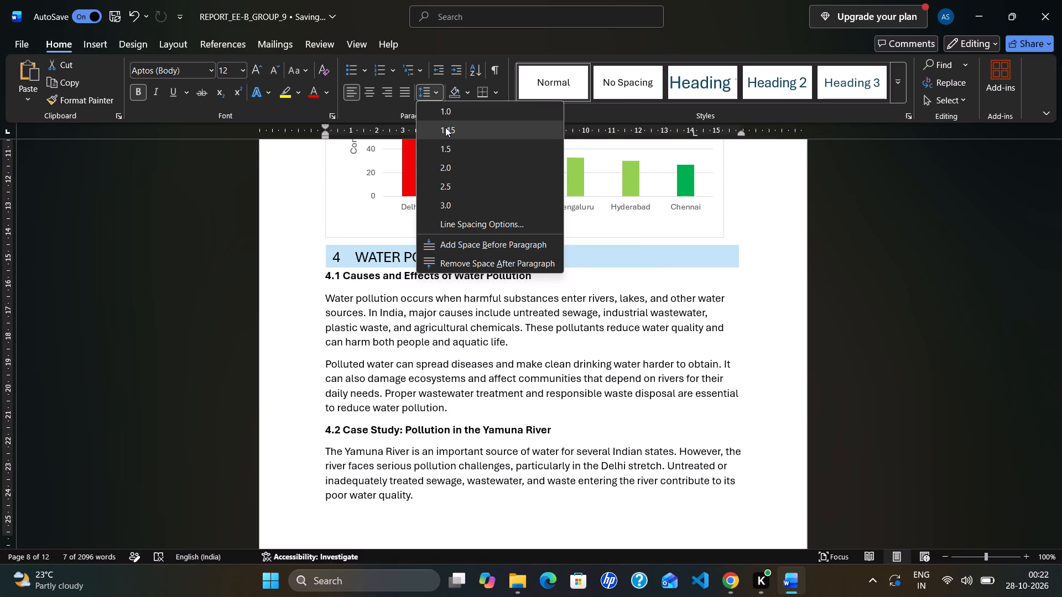
pyautogui.click(436, 239)
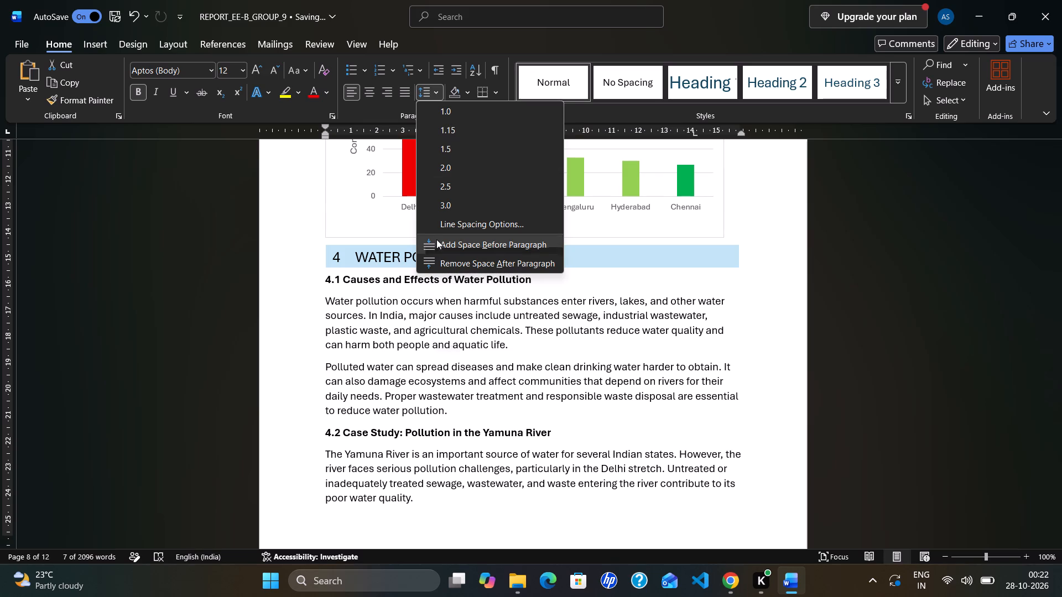
pyautogui.click(284, 272)
pyautogui.click(286, 317)
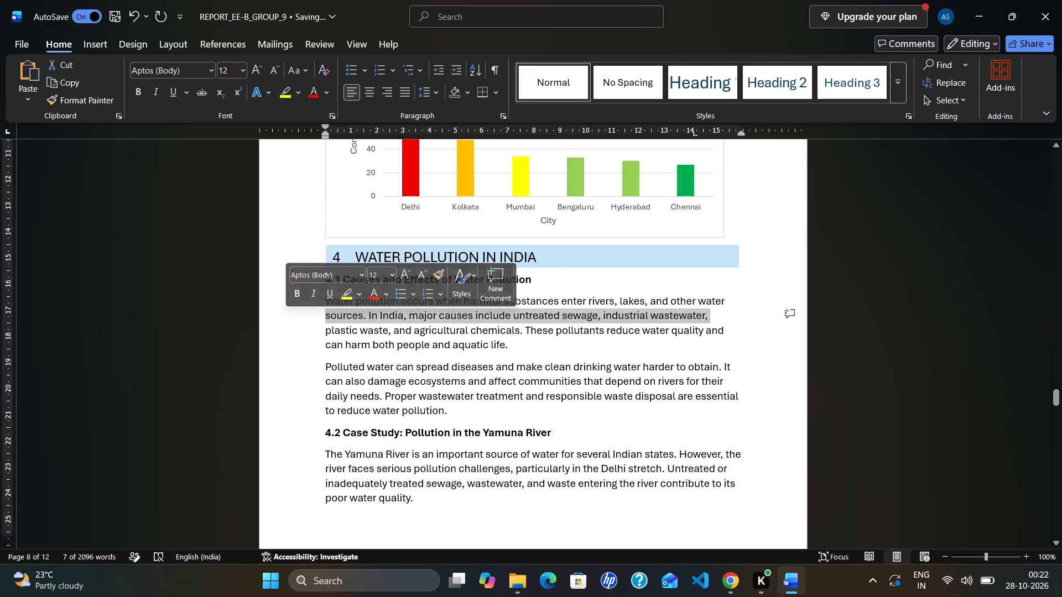
pyautogui.click(289, 330)
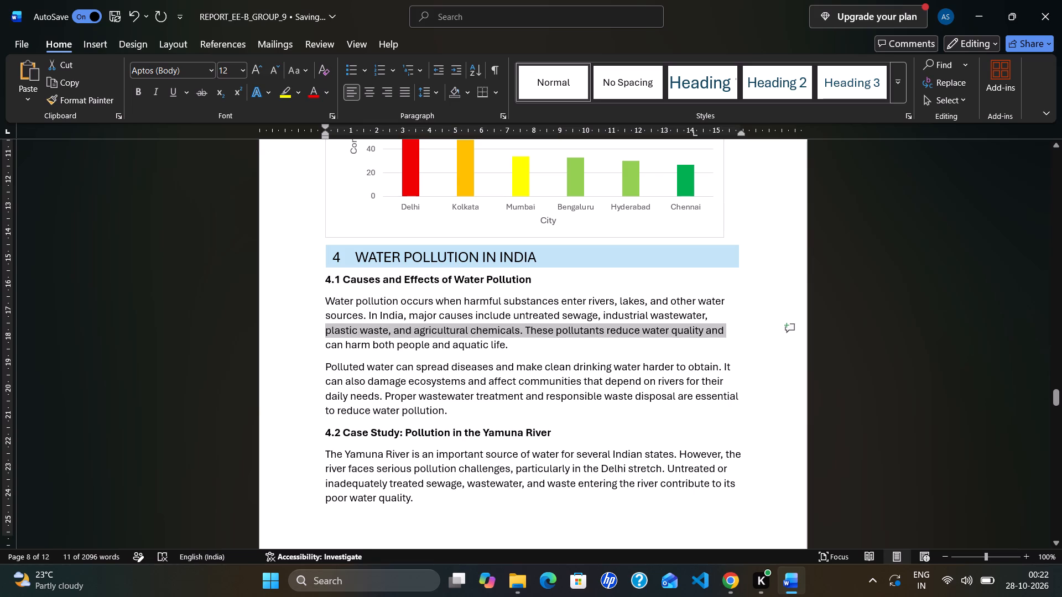
pyautogui.click(674, 283)
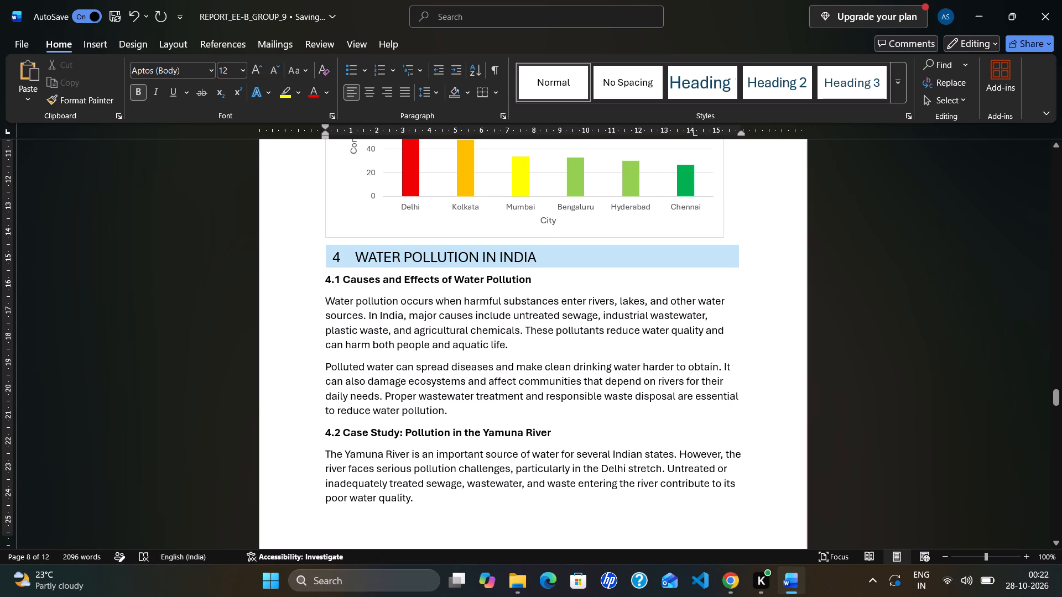
# Review the layout of the pasted Section 4 text from 4.1 through 4.4, including the break between its two pages.
pyautogui.scroll(-8, 670, 274)
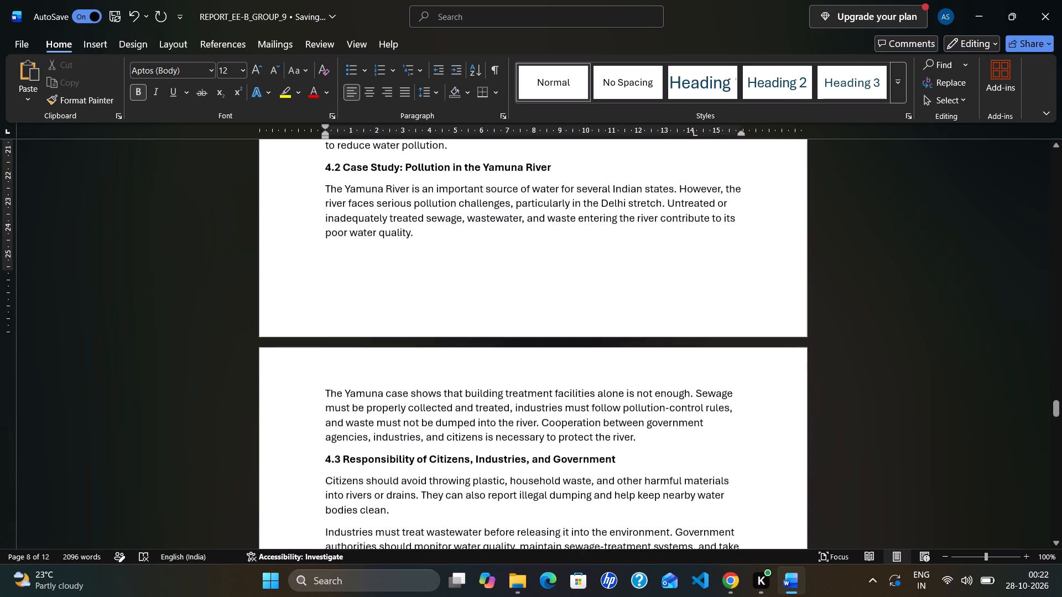
pyautogui.scroll(-14, 660, 245)
pyautogui.scroll(11, 660, 245)
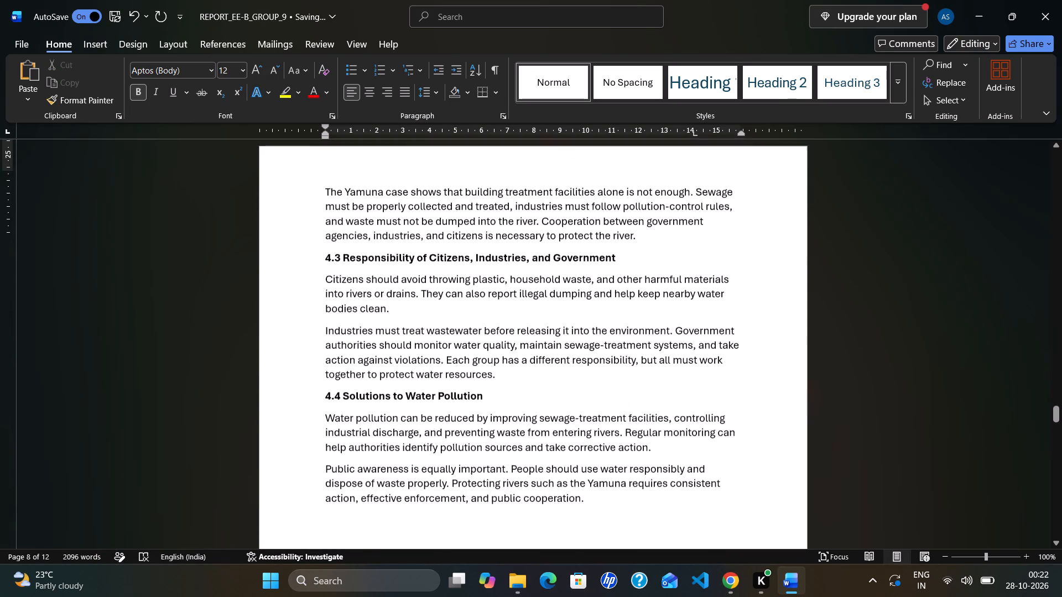
pyautogui.scroll(13, 660, 245)
pyautogui.scroll(-4, 660, 245)
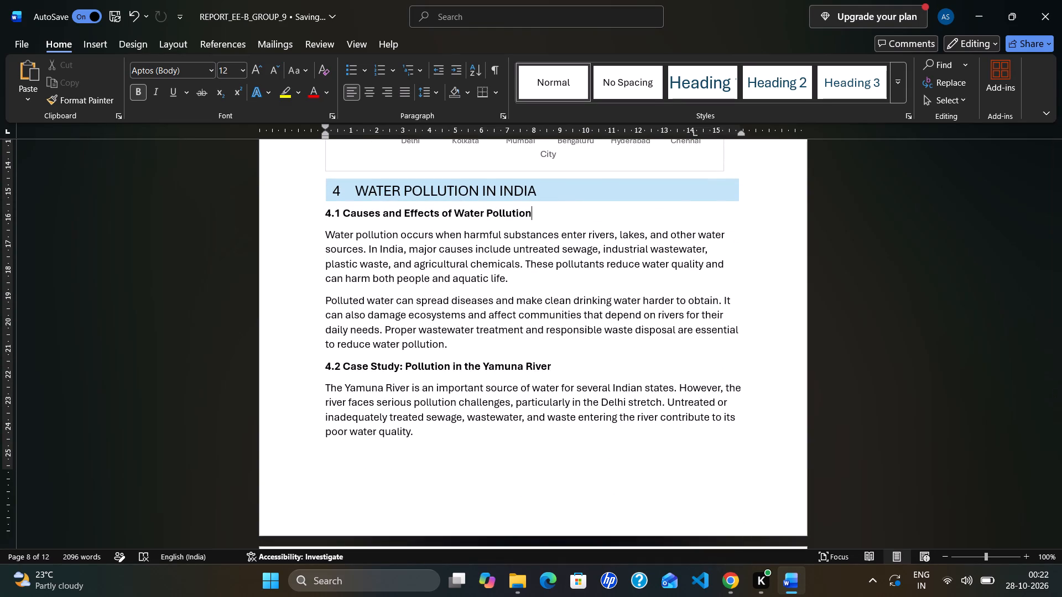
pyautogui.scroll(-6, 660, 245)
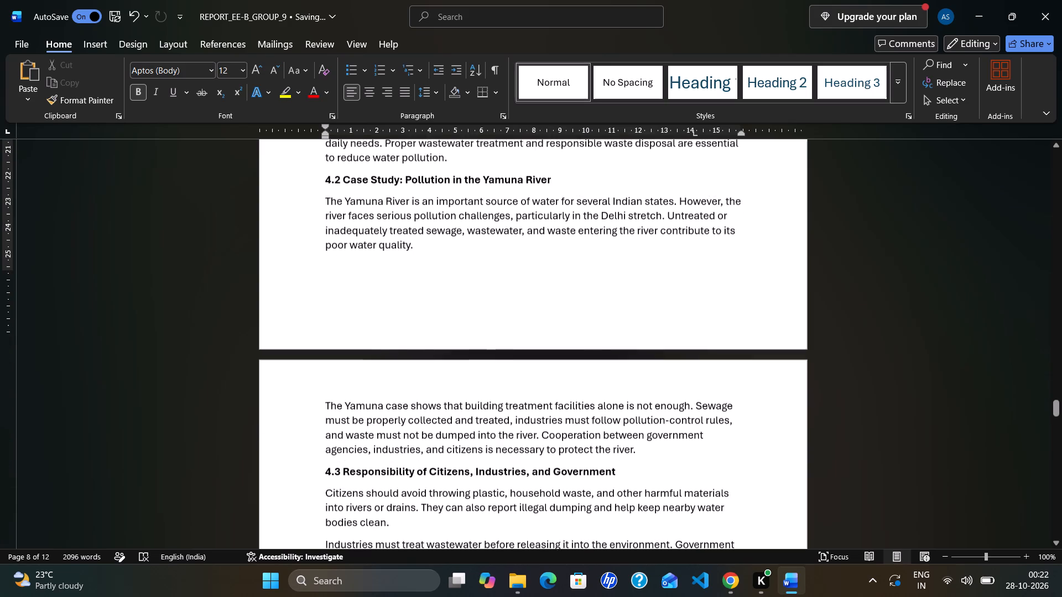
pyautogui.scroll(-10, 660, 245)
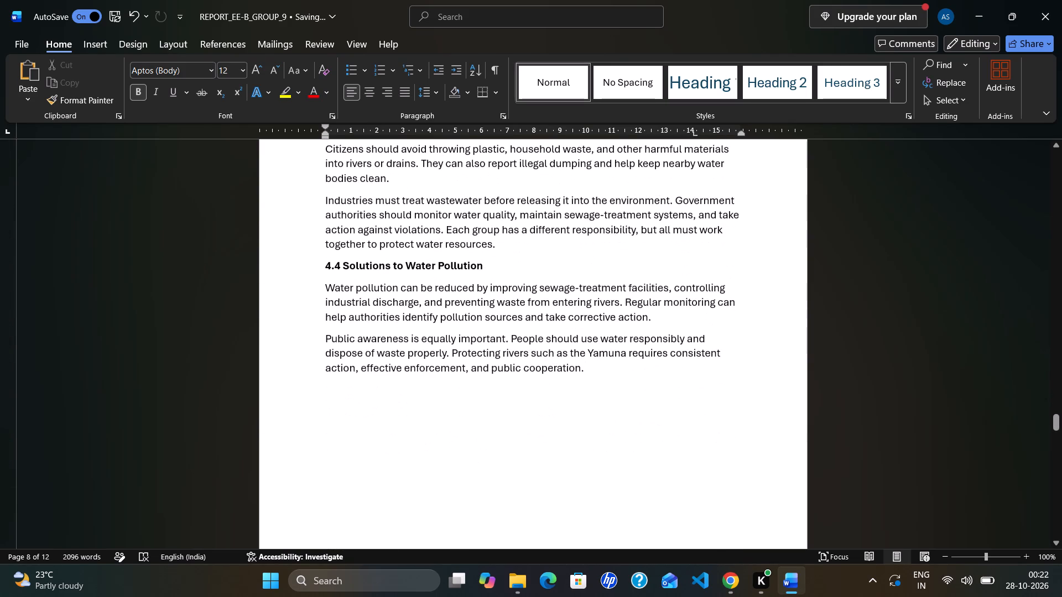
pyautogui.scroll(1, 660, 245)
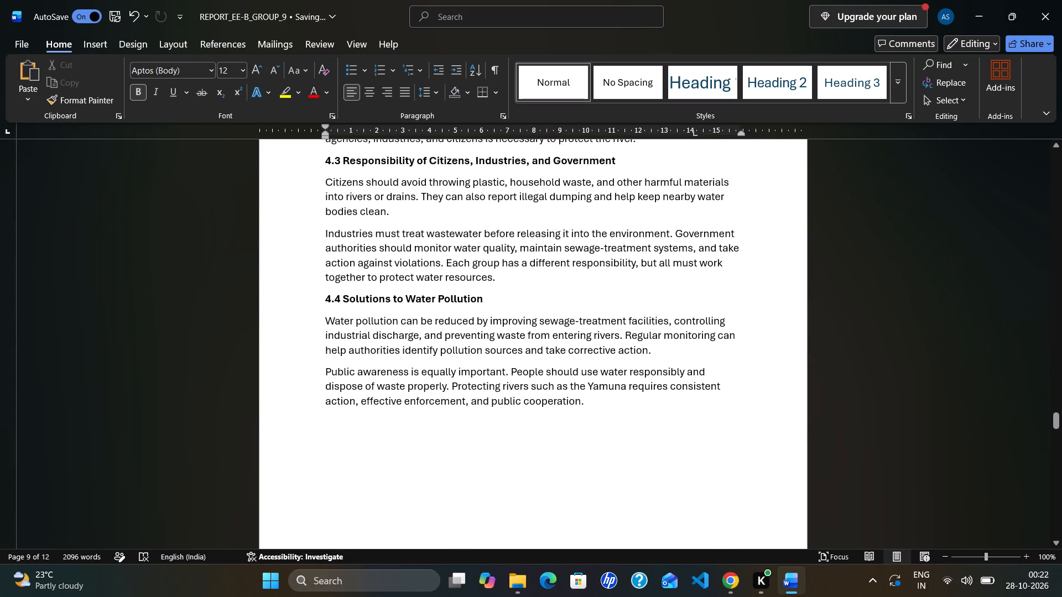
pyautogui.scroll(-2, 660, 245)
pyautogui.scroll(4, 660, 245)
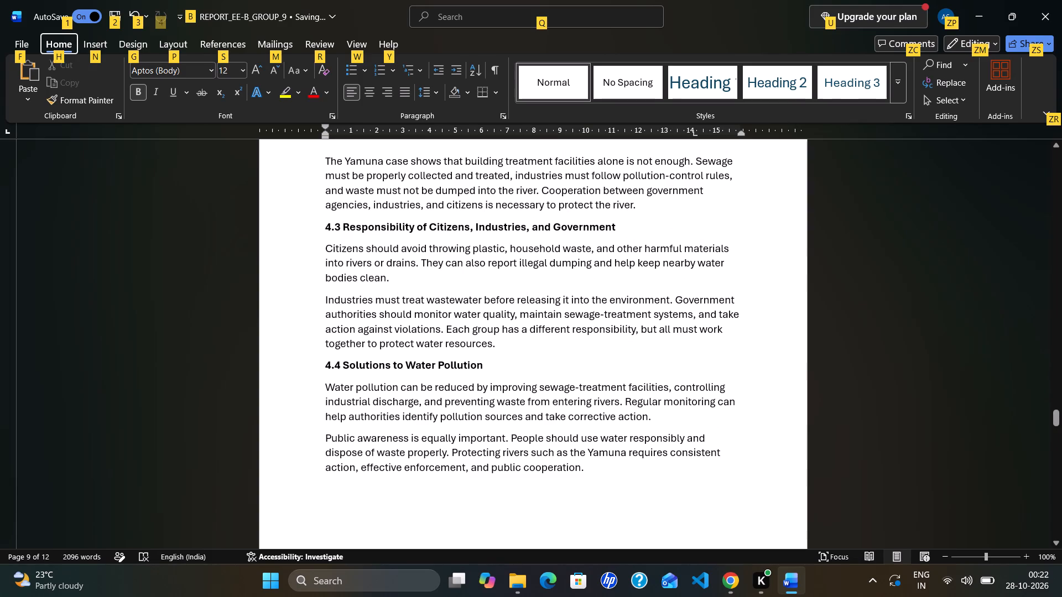
# Look over the Section 4 water pollution text again, from its banner through 4.4, including the gap at the page break.
pyautogui.click(560, 368)
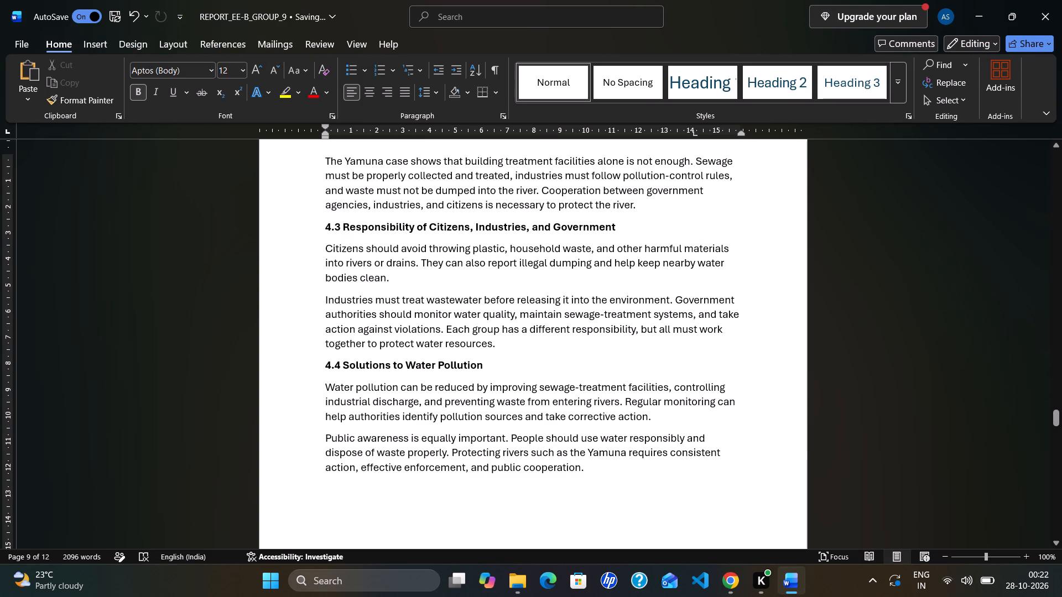
pyautogui.click(564, 356)
pyautogui.scroll(13, 562, 354)
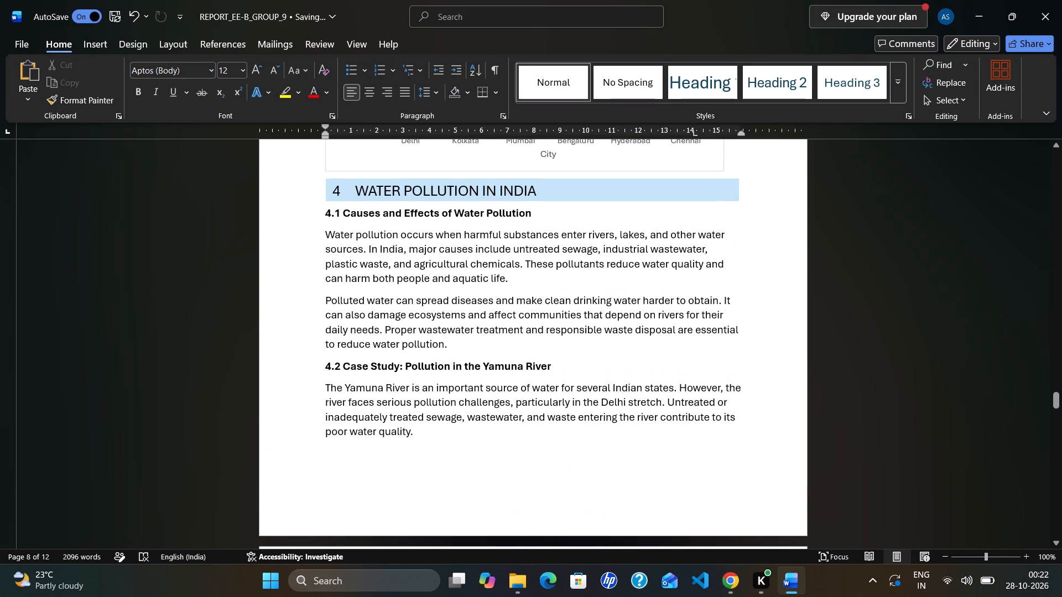
pyautogui.scroll(-2, 563, 341)
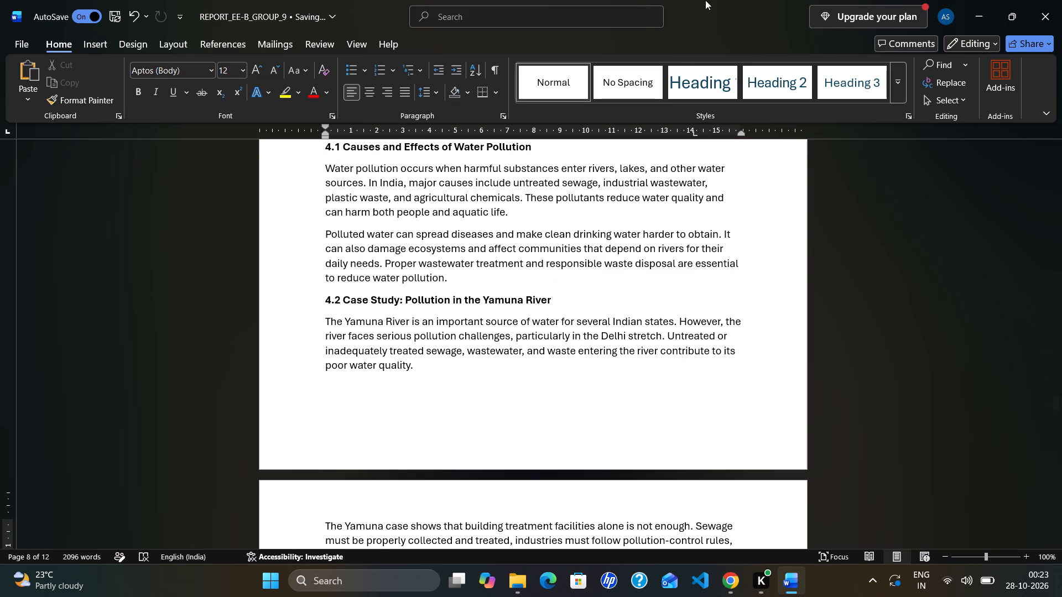
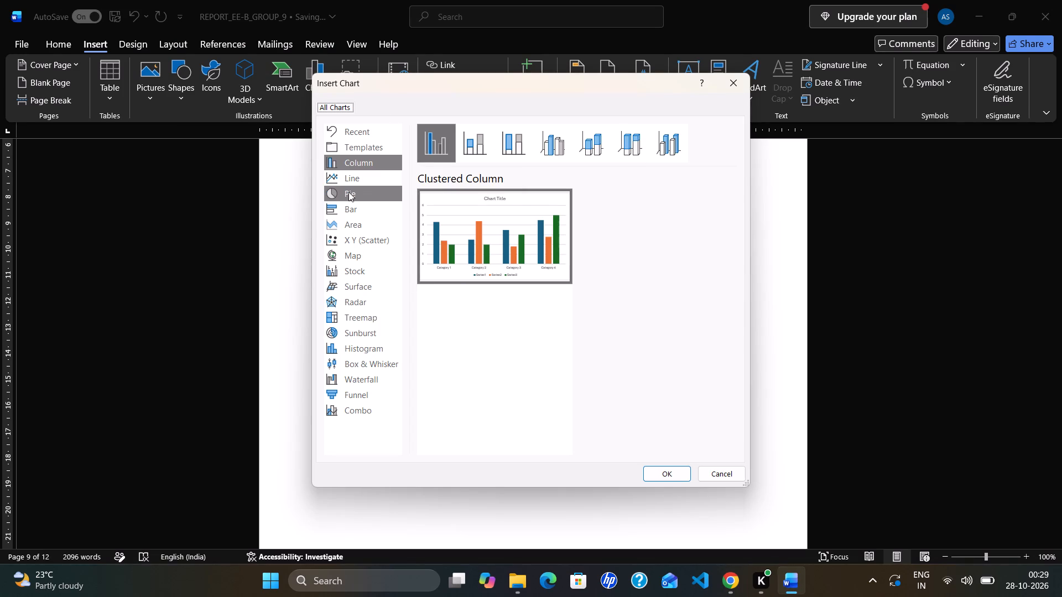
pyautogui.click(358, 188)
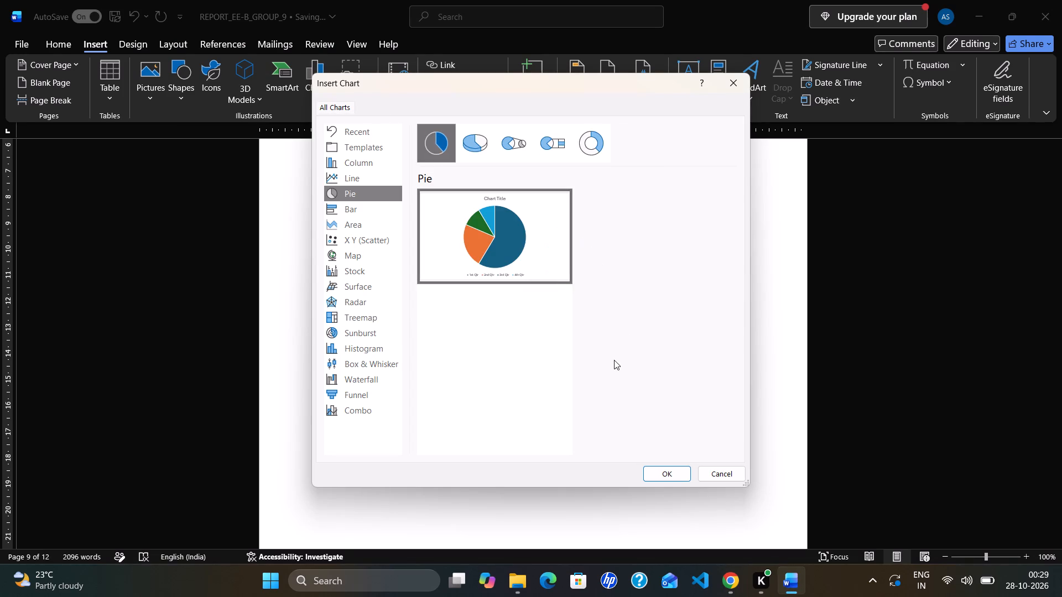
pyautogui.click(467, 145)
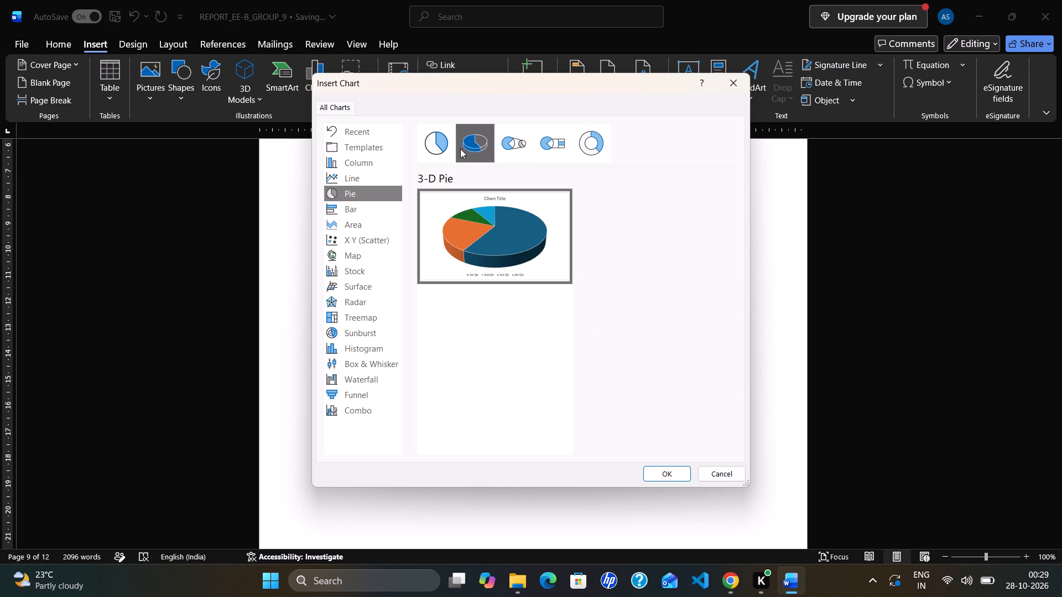
pyautogui.click(447, 142)
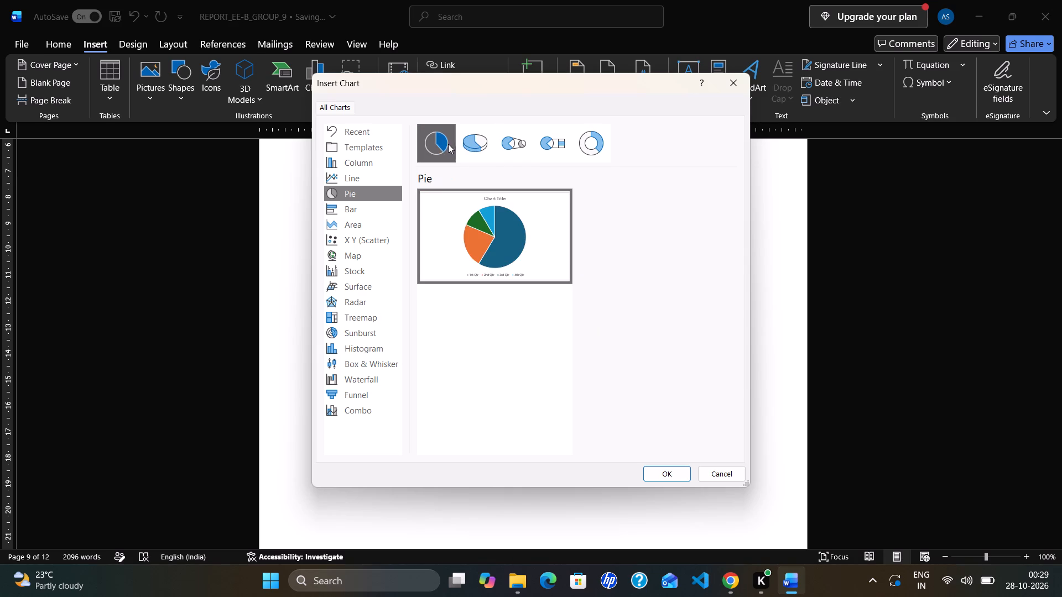
pyautogui.click(517, 150)
pyautogui.click(442, 133)
pyautogui.click(537, 154)
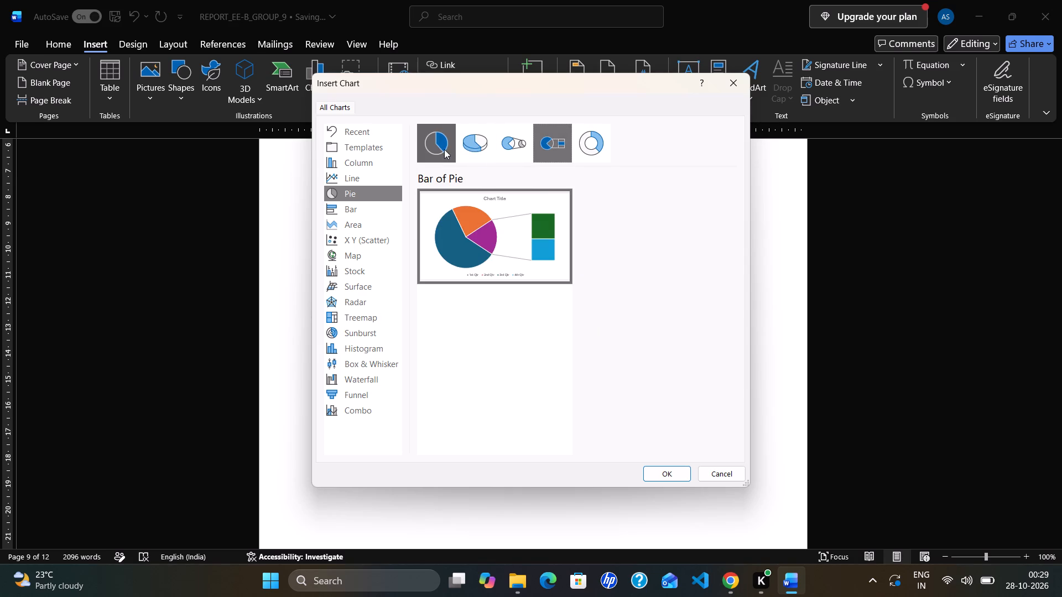
pyautogui.click(444, 149)
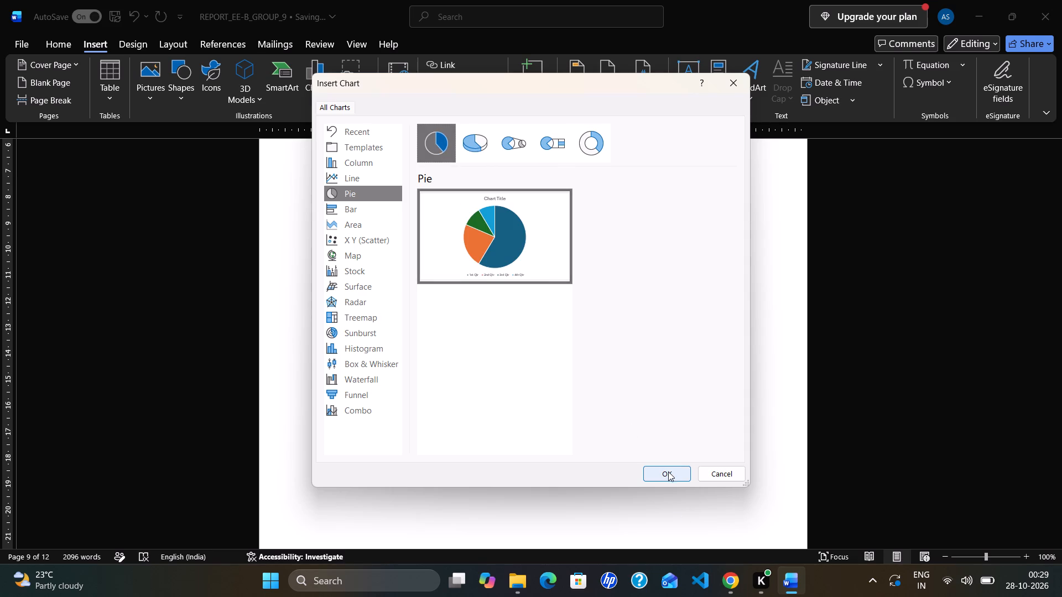
pyautogui.click(668, 471)
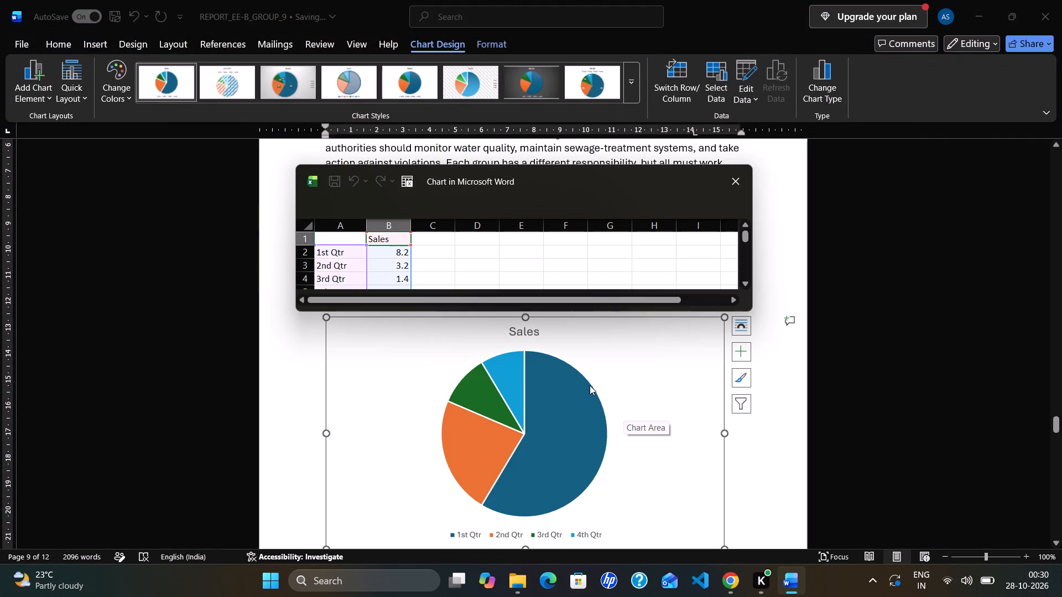
pyautogui.scroll(-1, 445, 254)
pyautogui.scroll(1, 445, 254)
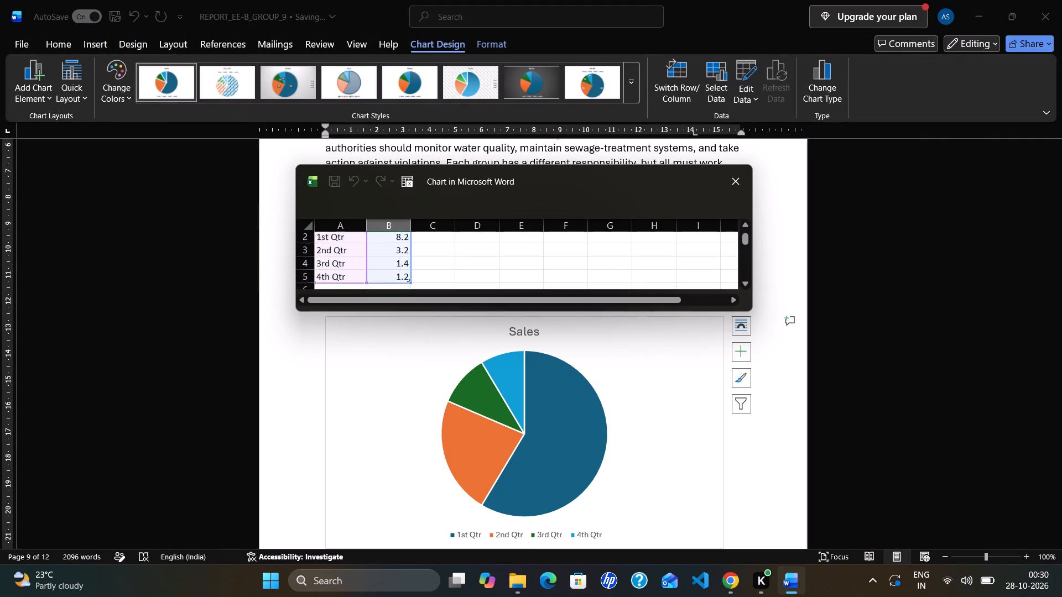
pyautogui.scroll(1, 445, 254)
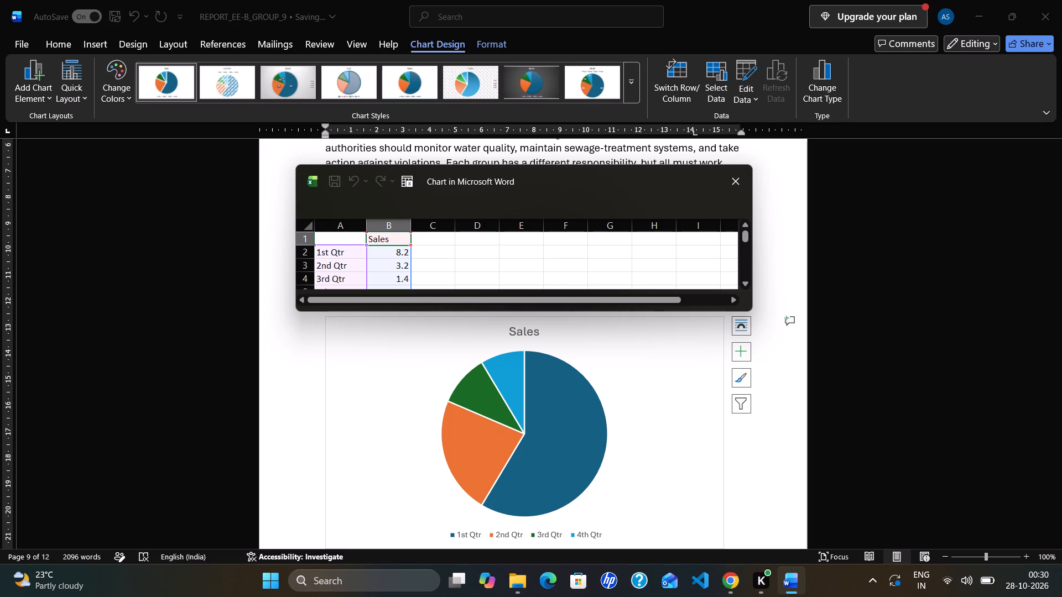
# Switch to ChatGPT and review the chart data table, chart title, axis label and the explanation to place below the graph.
pyautogui.hotkey('alt', 'Tab')
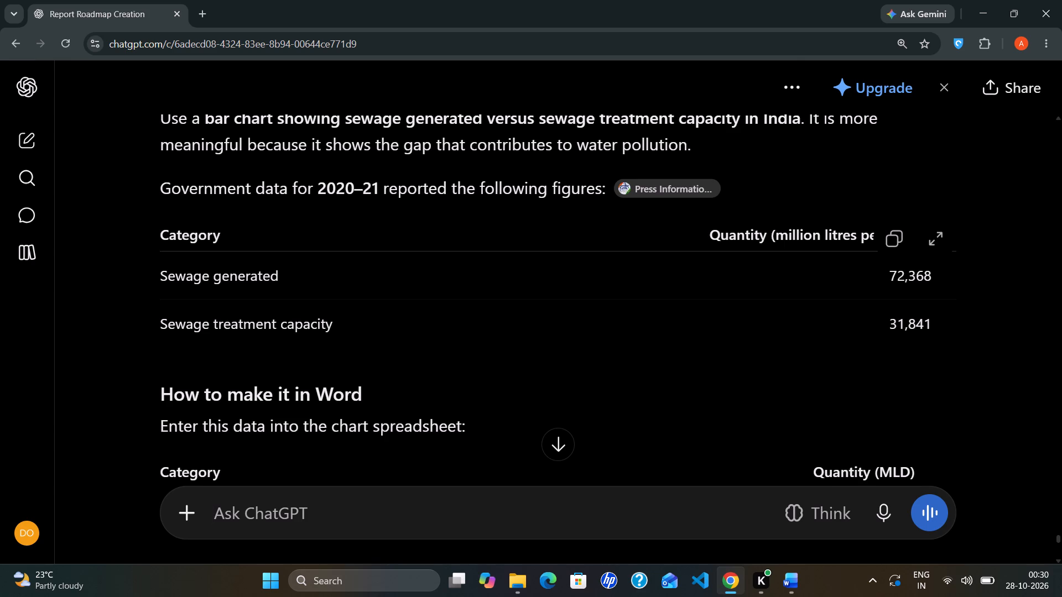
pyautogui.scroll(-1, 215, 280)
pyautogui.scroll(-2, 238, 389)
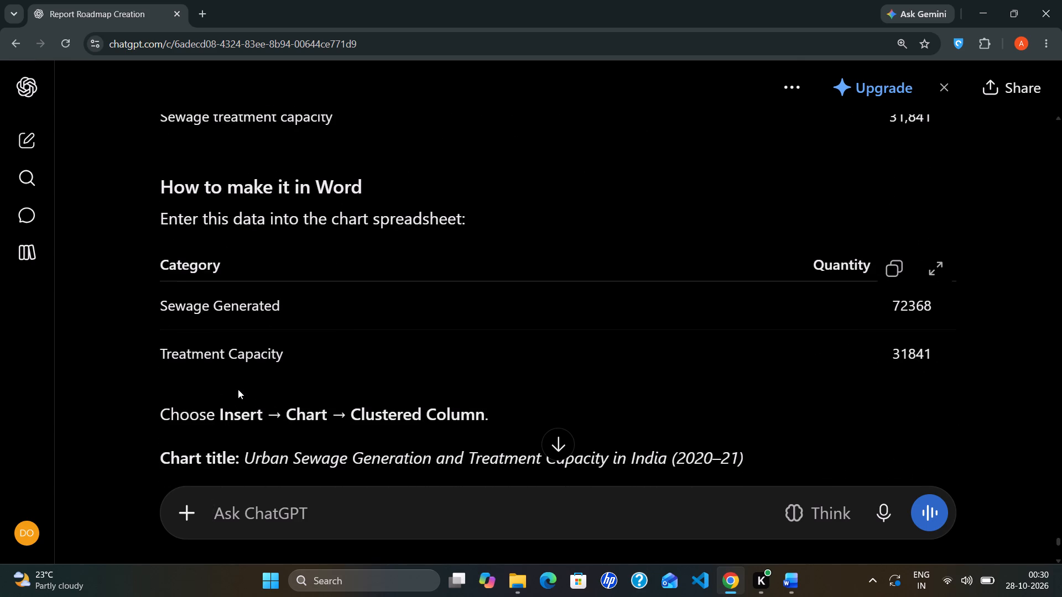
pyautogui.scroll(2, 238, 389)
pyautogui.scroll(-9, 238, 389)
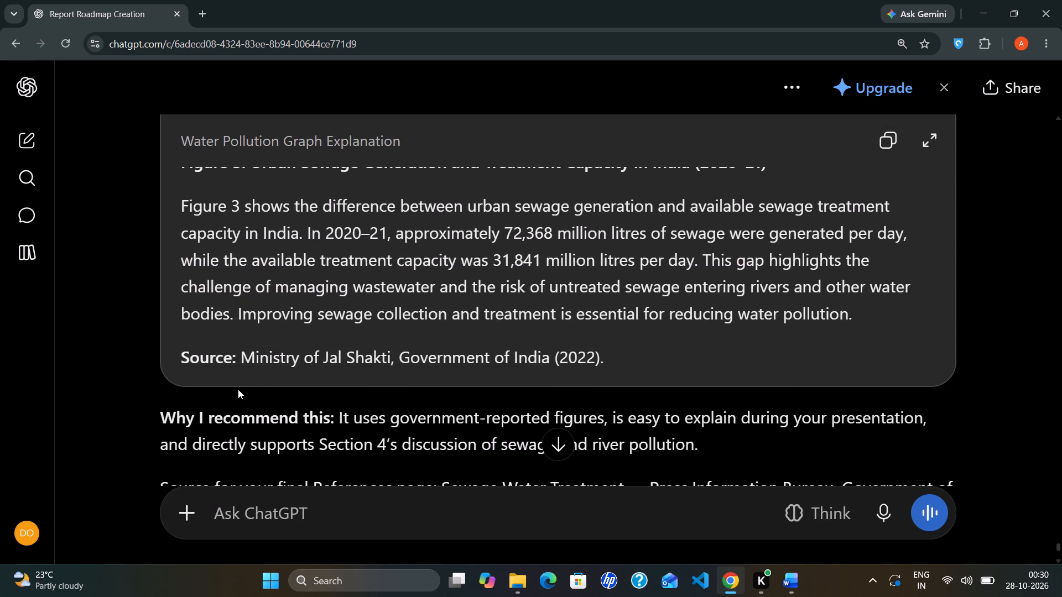
pyautogui.scroll(2, 238, 389)
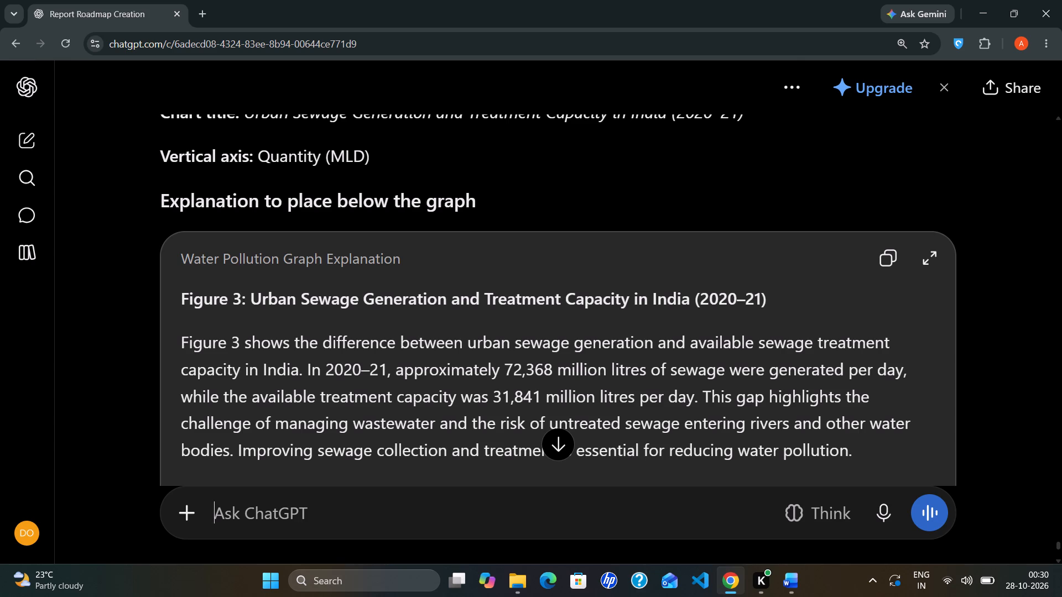
pyautogui.scroll(-1, 238, 389)
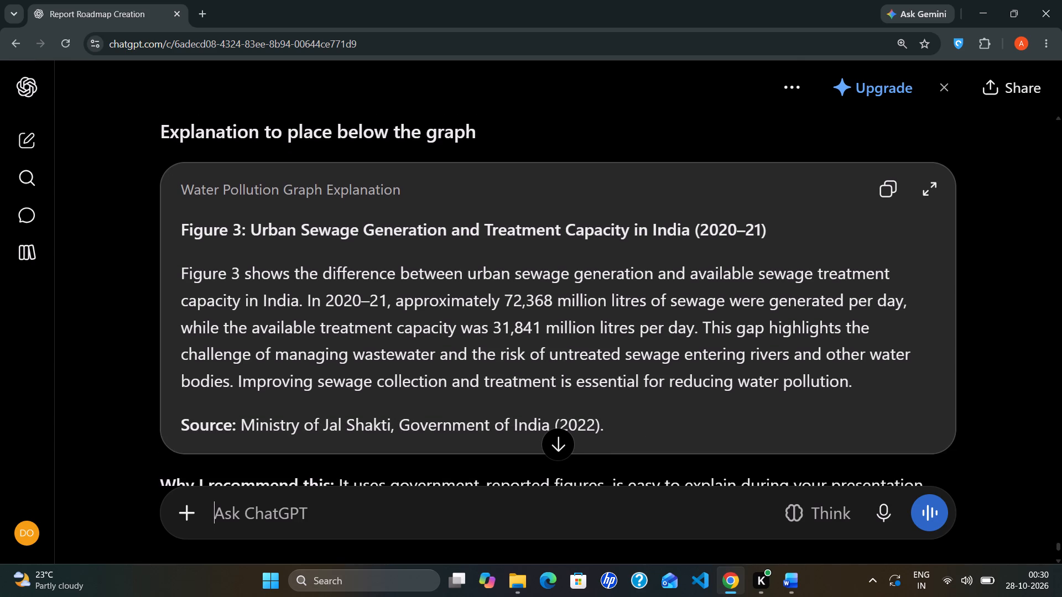
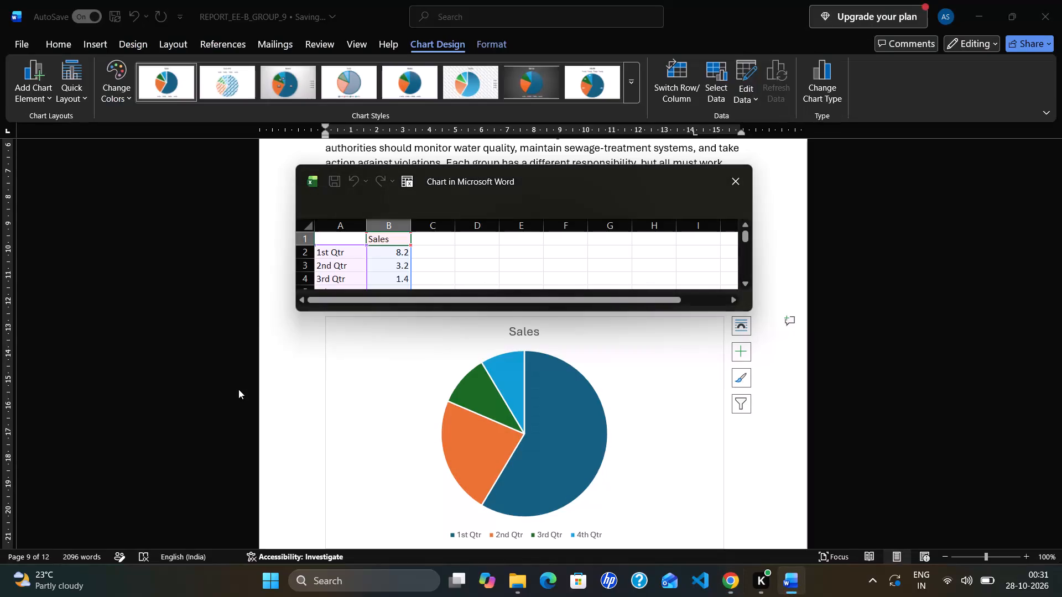
# Look back through the report from the Introduction to Section 4, including the PM2.5 city chart, and check the new pie chart's data sheet.
pyautogui.scroll(7, 240, 390)
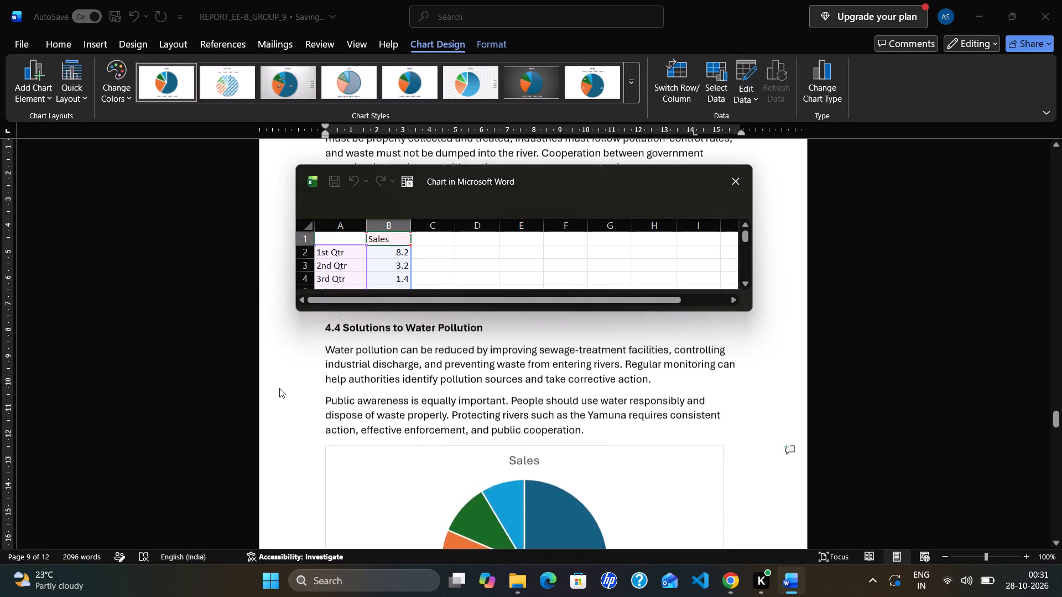
pyautogui.scroll(20, 279, 388)
pyautogui.scroll(6, 279, 388)
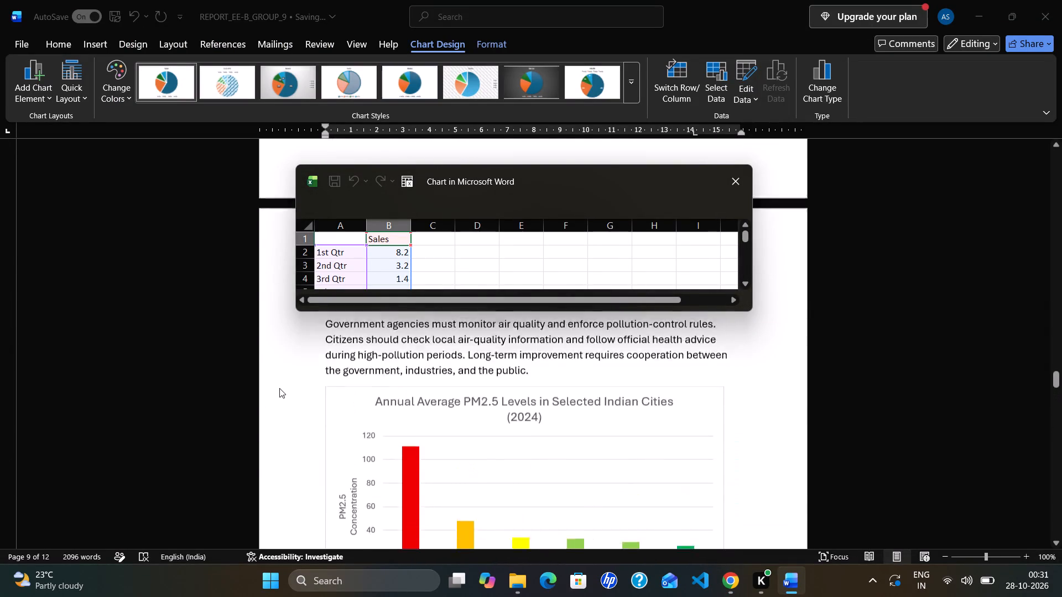
pyautogui.scroll(20, 279, 388)
pyautogui.scroll(9, 279, 388)
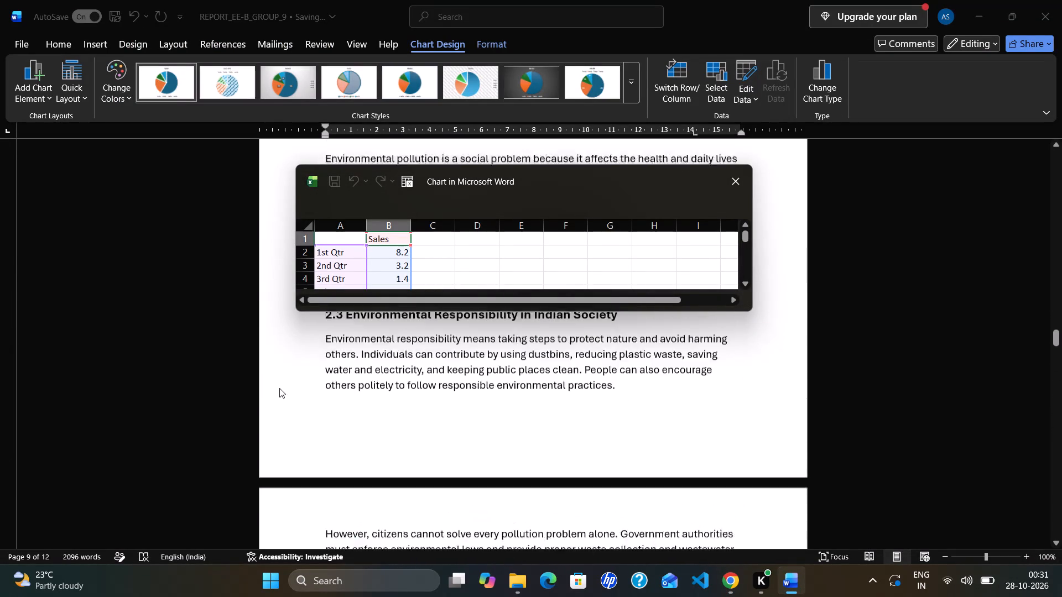
pyautogui.scroll(20, 279, 388)
pyautogui.scroll(9, 279, 388)
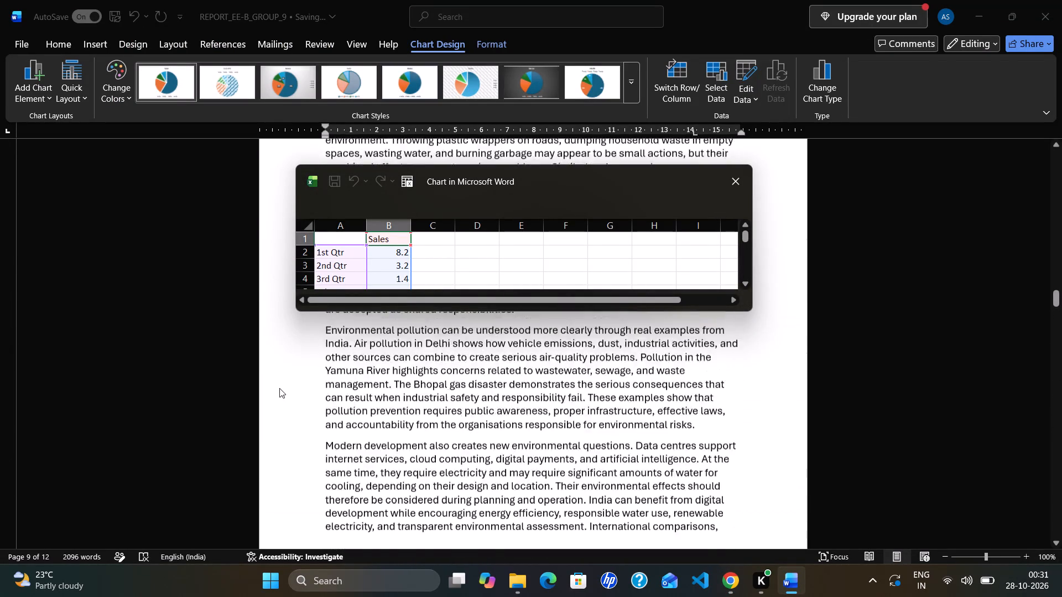
pyautogui.scroll(20, 279, 388)
pyautogui.scroll(3, 279, 388)
pyautogui.scroll(-4, 279, 388)
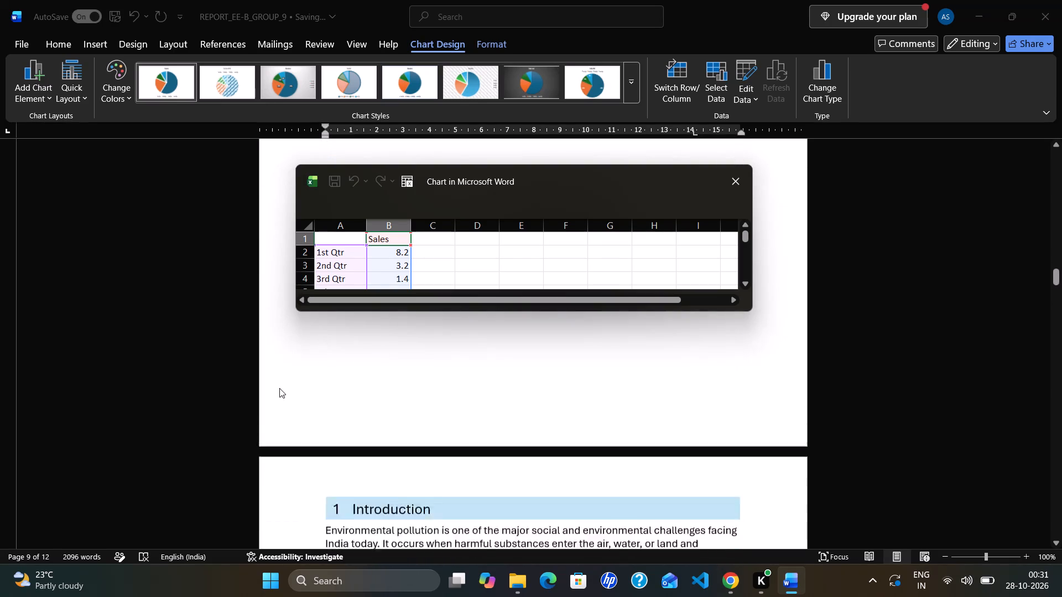
pyautogui.scroll(-20, 279, 388)
pyautogui.scroll(-20, 279, 388)
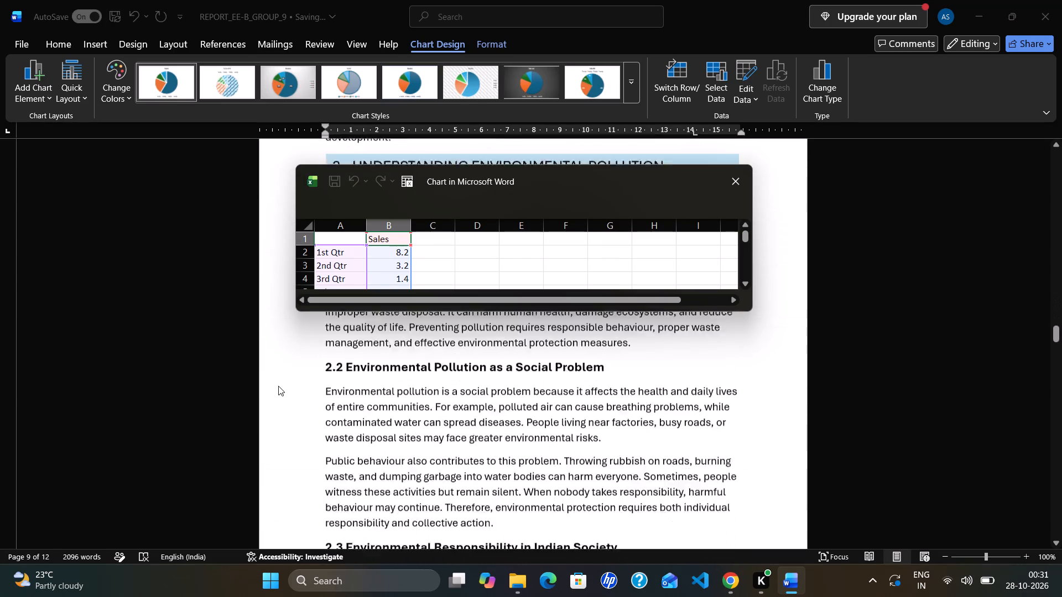
pyautogui.scroll(-20, 278, 386)
pyautogui.scroll(-19, 278, 386)
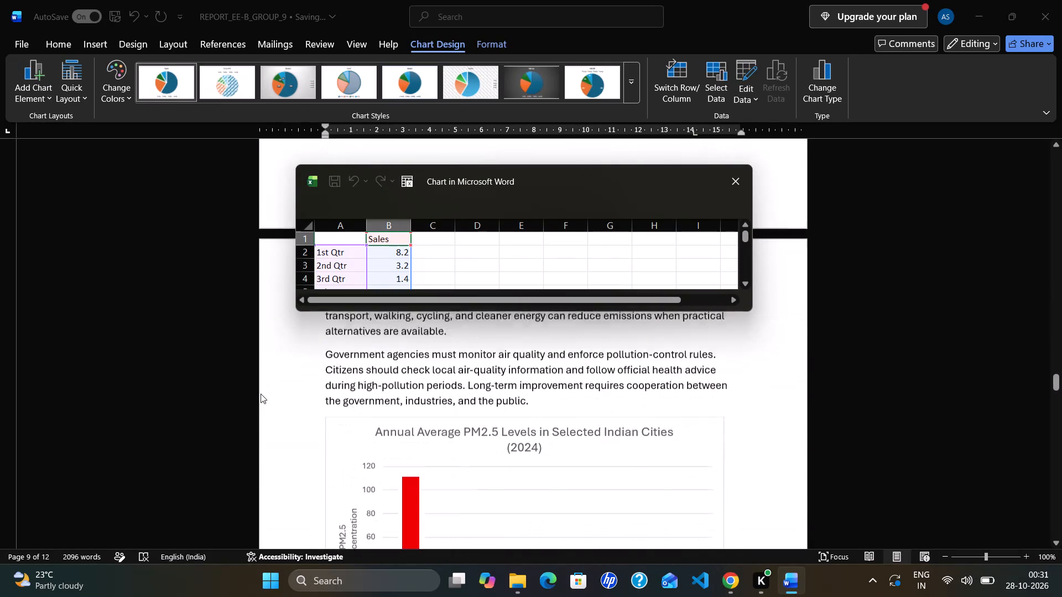
pyautogui.scroll(-7, 261, 394)
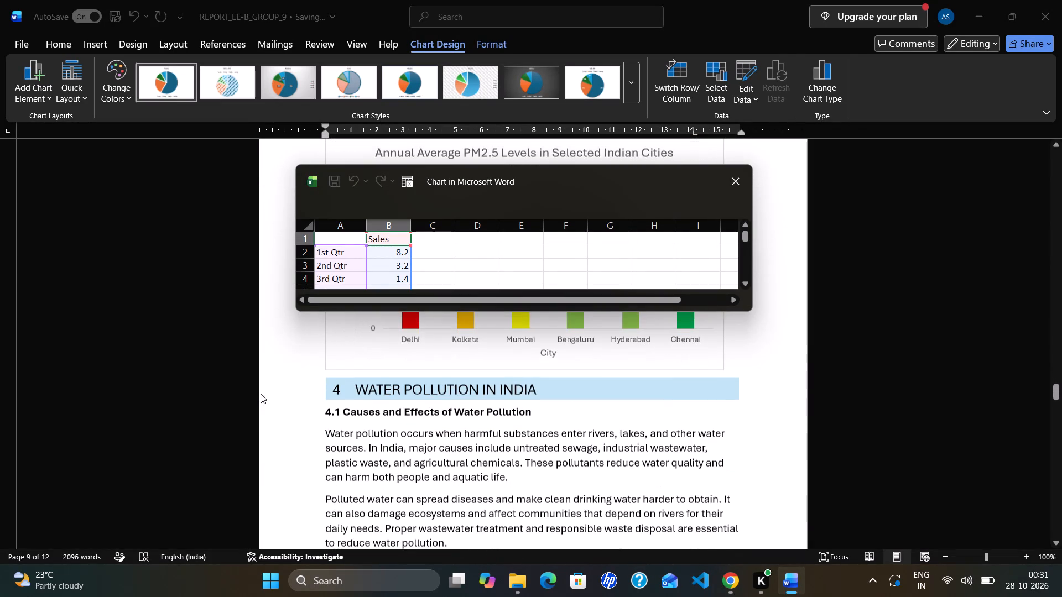
pyautogui.scroll(2, 261, 394)
pyautogui.scroll(-12, 261, 394)
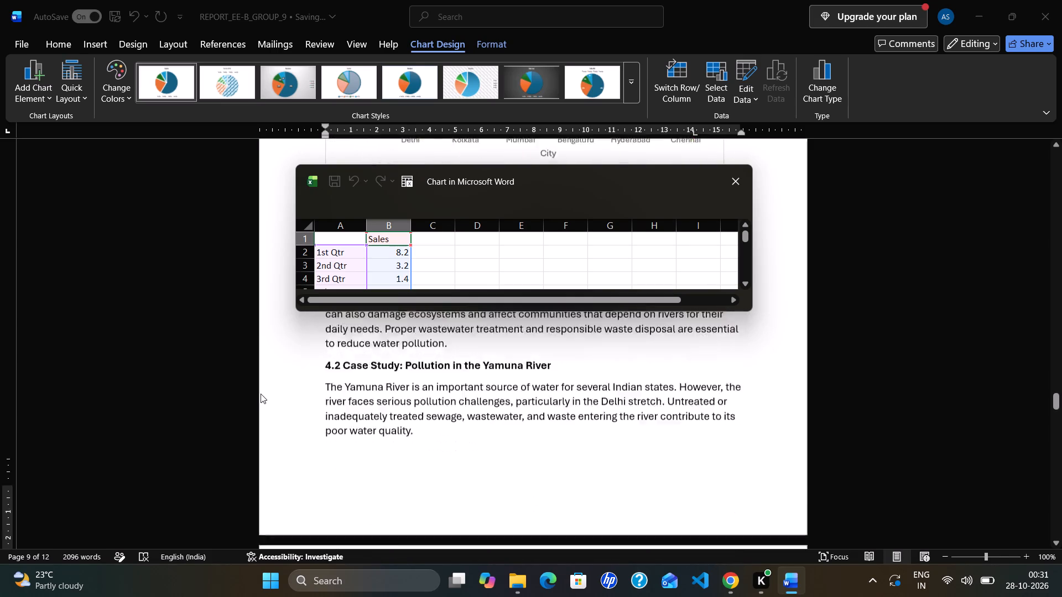
pyautogui.scroll(-14, 261, 394)
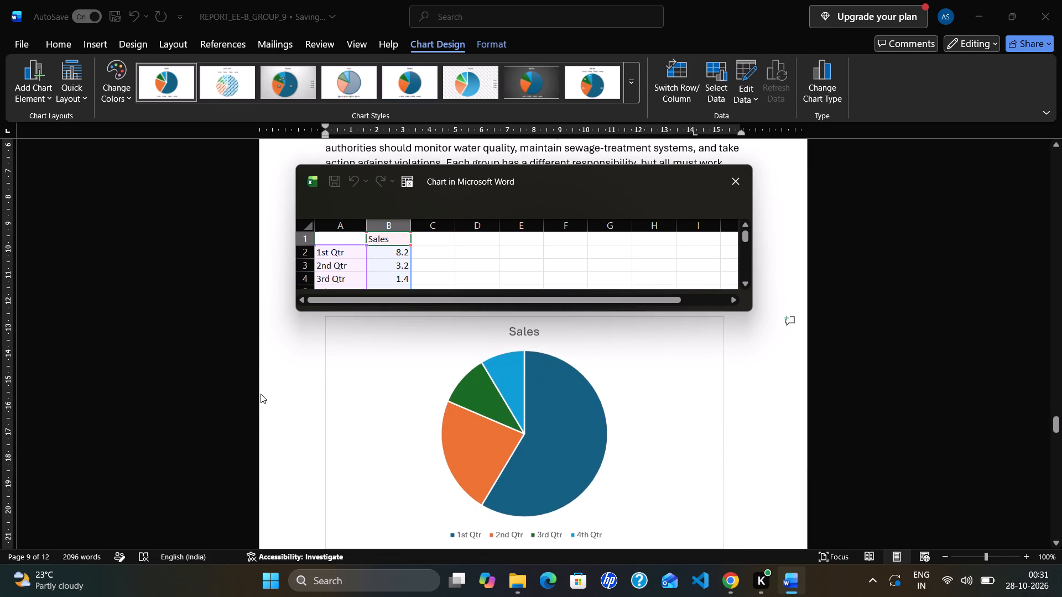
pyautogui.scroll(-1, 261, 393)
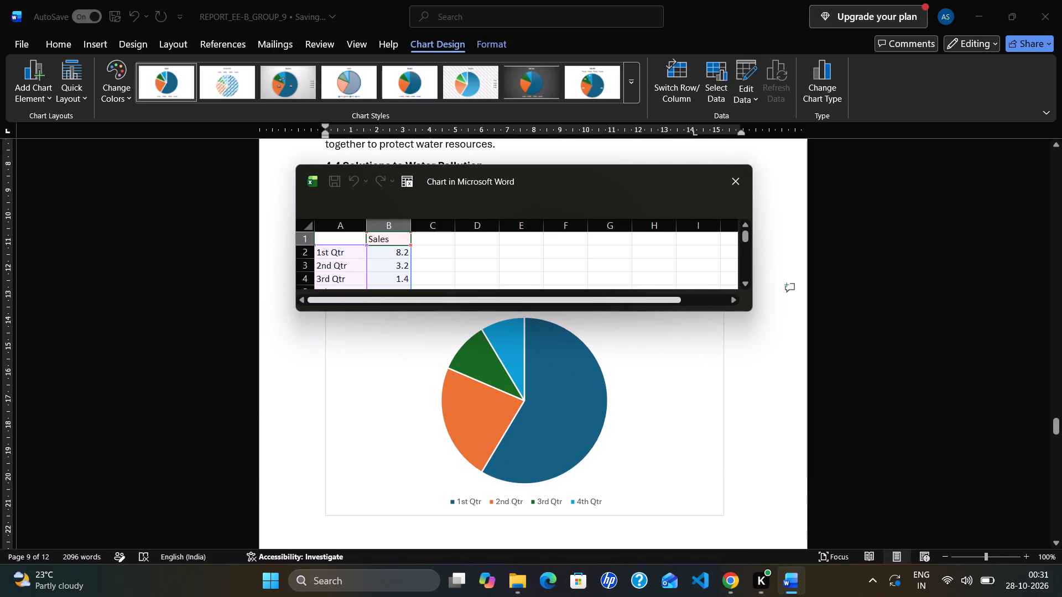
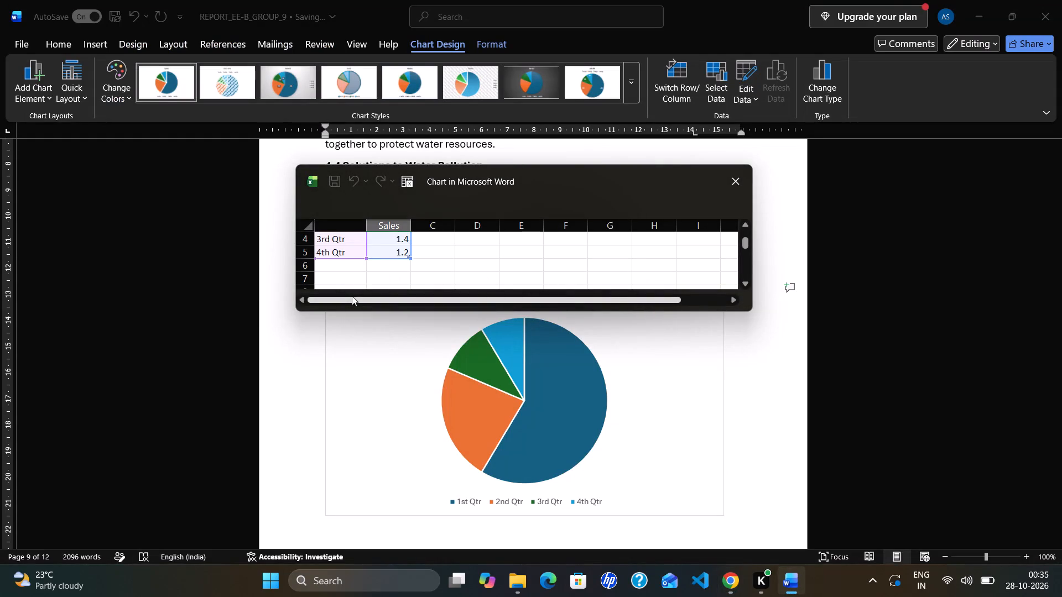
pyautogui.scroll(7, 352, 296)
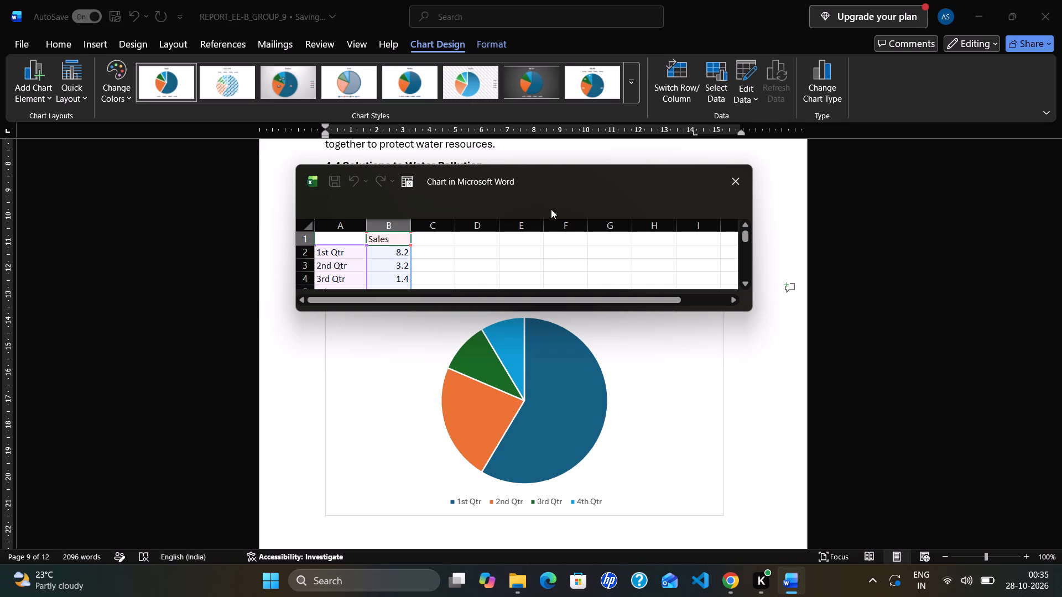
pyautogui.click(729, 186)
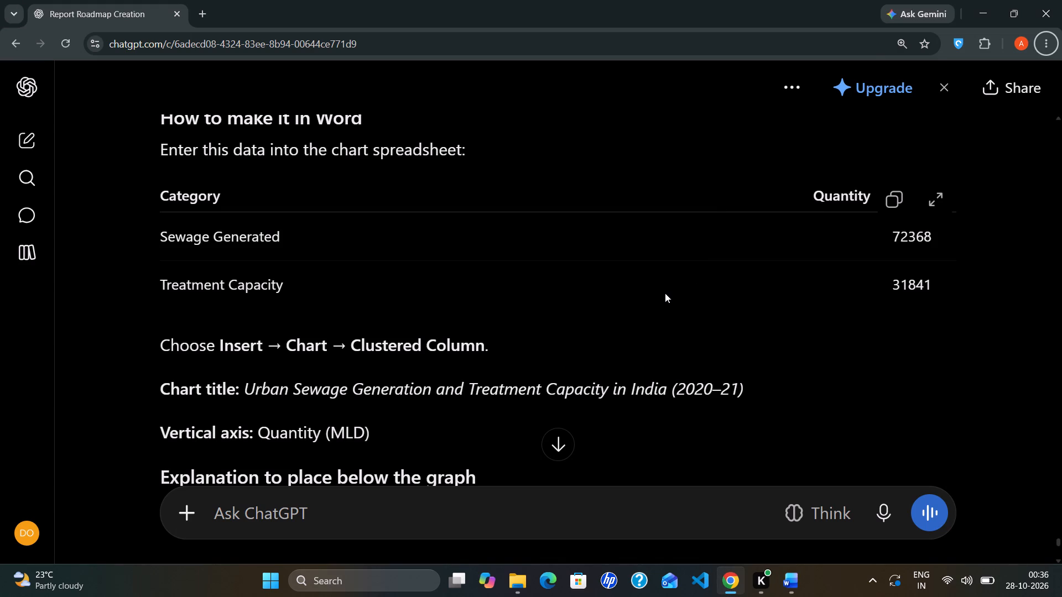
pyautogui.hotkey('alt', 'Tab')
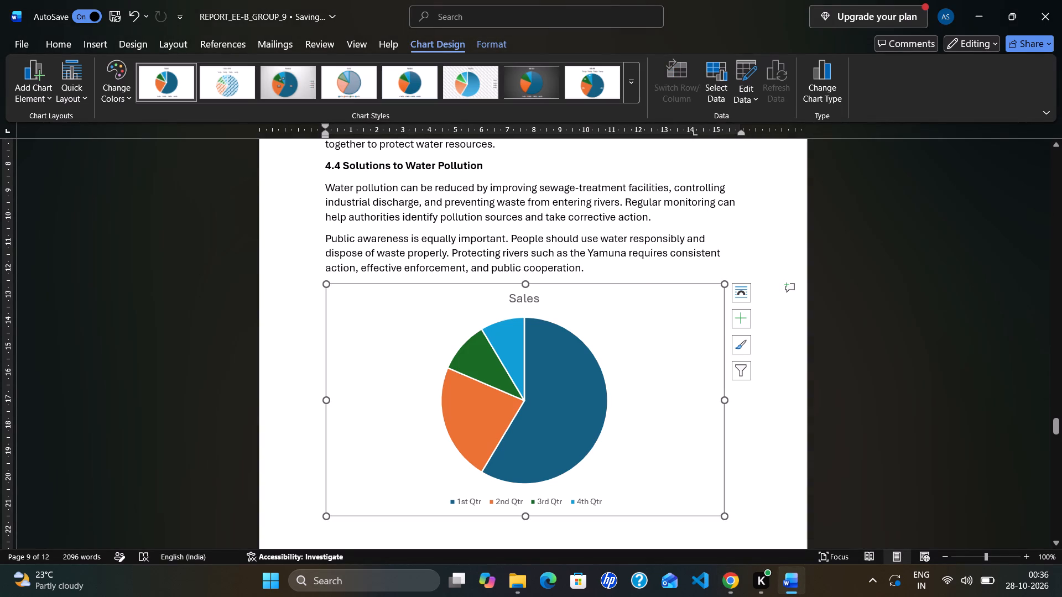
pyautogui.press('Delete')
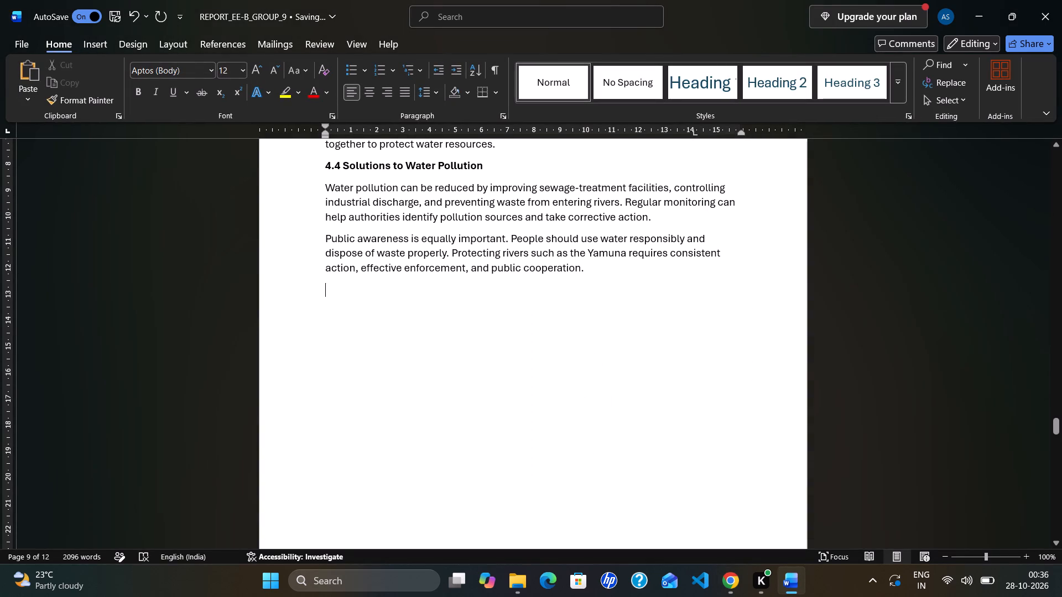
# Insert a Clustered Column chart below the last paragraph of 4.4 Solutions to Water Pollution.
pyautogui.click(90, 46)
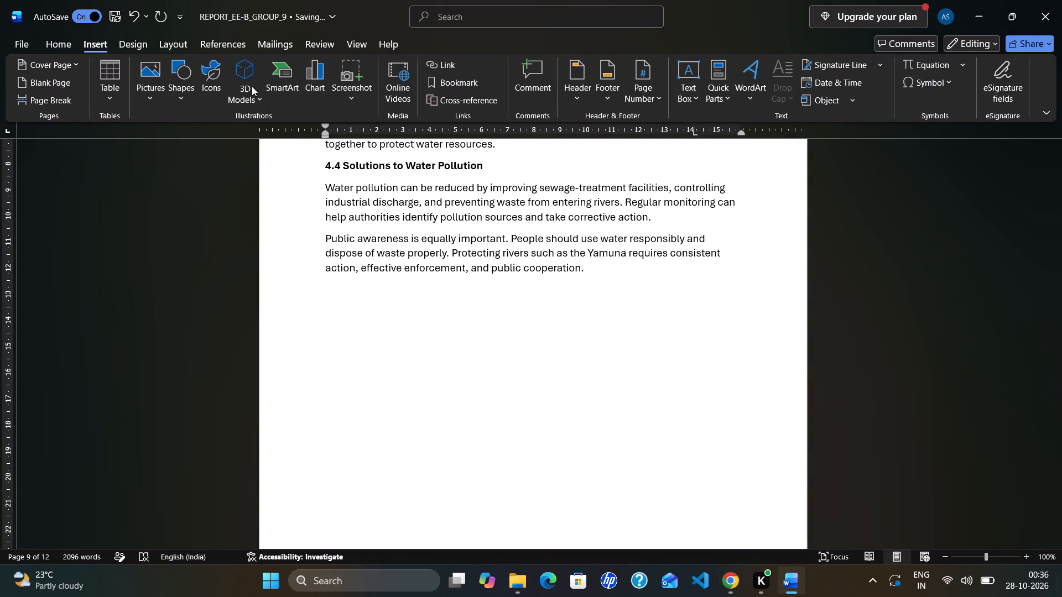
pyautogui.click(308, 59)
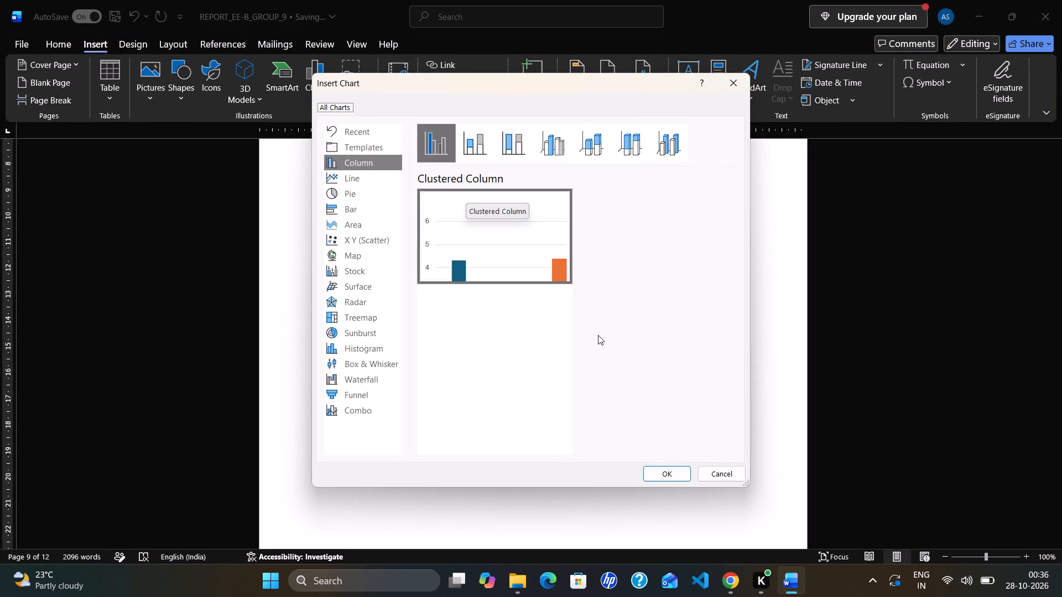
pyautogui.click(659, 467)
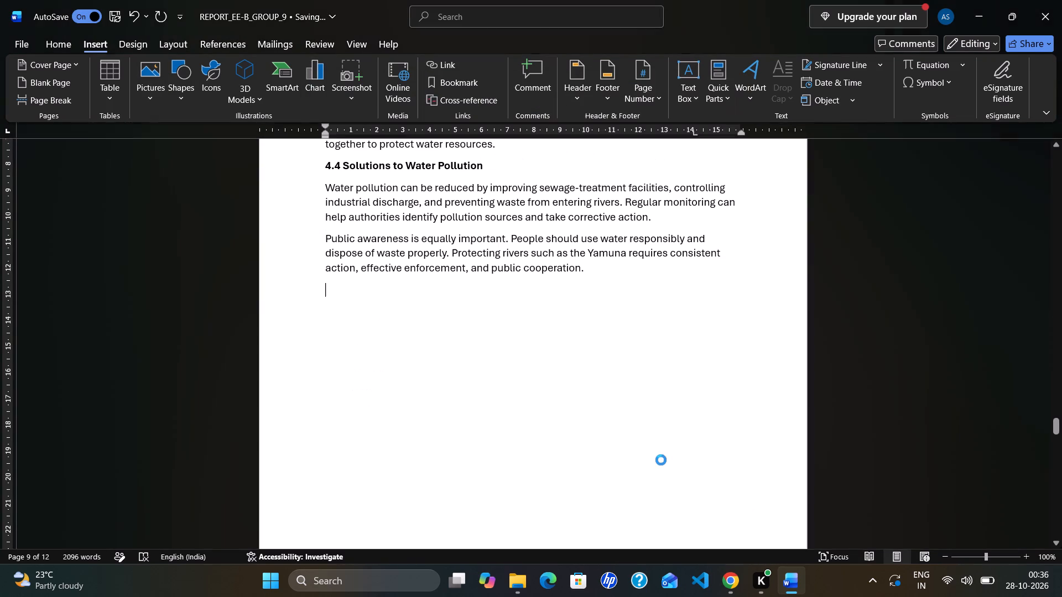
# Shrink the column chart's data range to the category column and Series 1, leaving out Series 2 and Series 3.
pyautogui.scroll(-3, 487, 174)
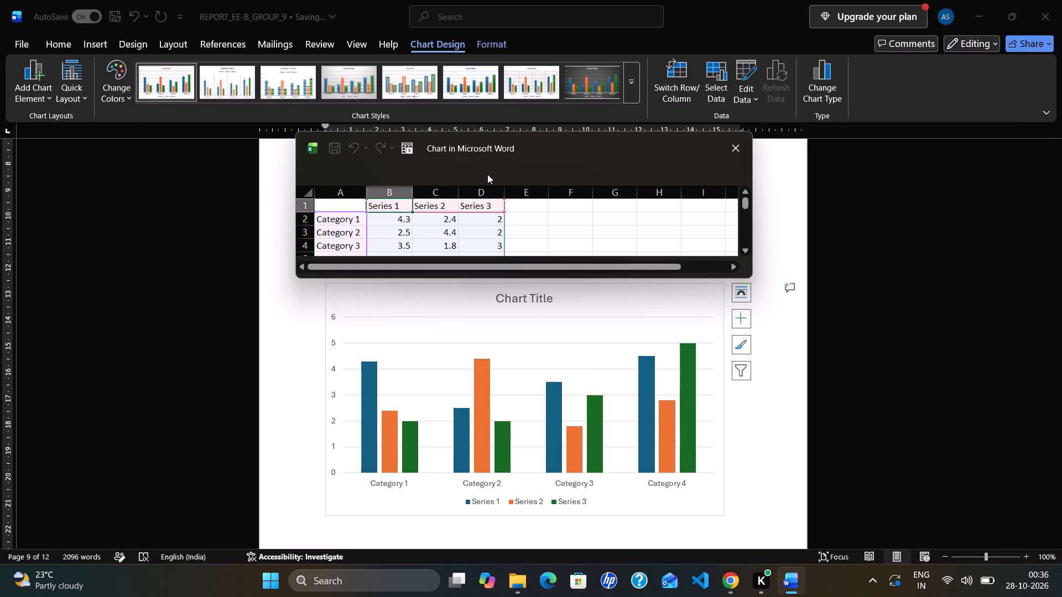
pyautogui.scroll(-1, 487, 174)
pyautogui.scroll(-2, 517, 232)
pyautogui.scroll(1, 517, 233)
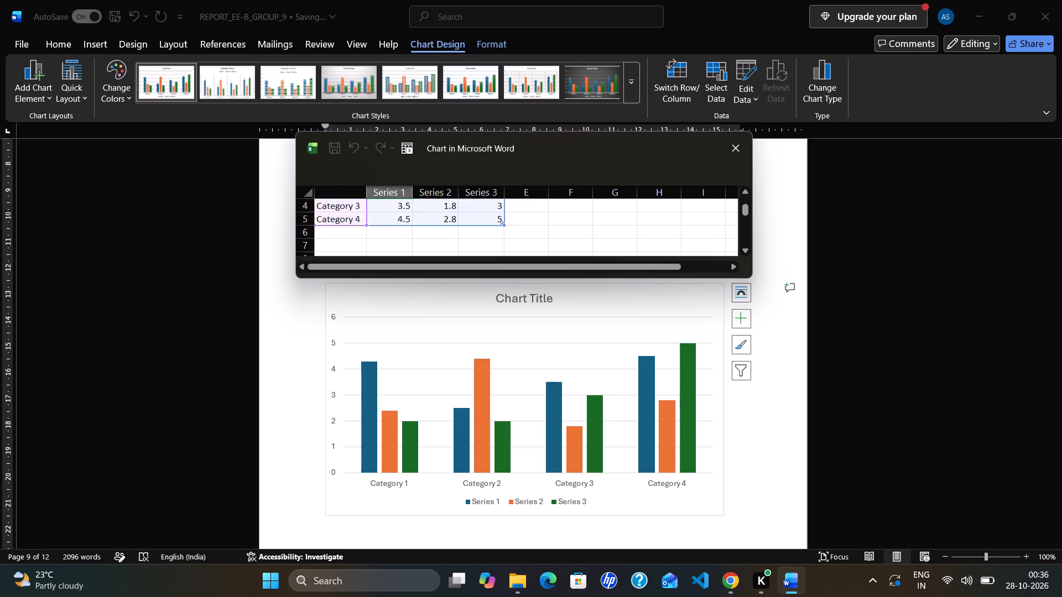
pyautogui.moveTo(503, 226); pyautogui.dragTo(469, 226)
pyautogui.moveTo(469, 226); pyautogui.dragTo(434, 230)
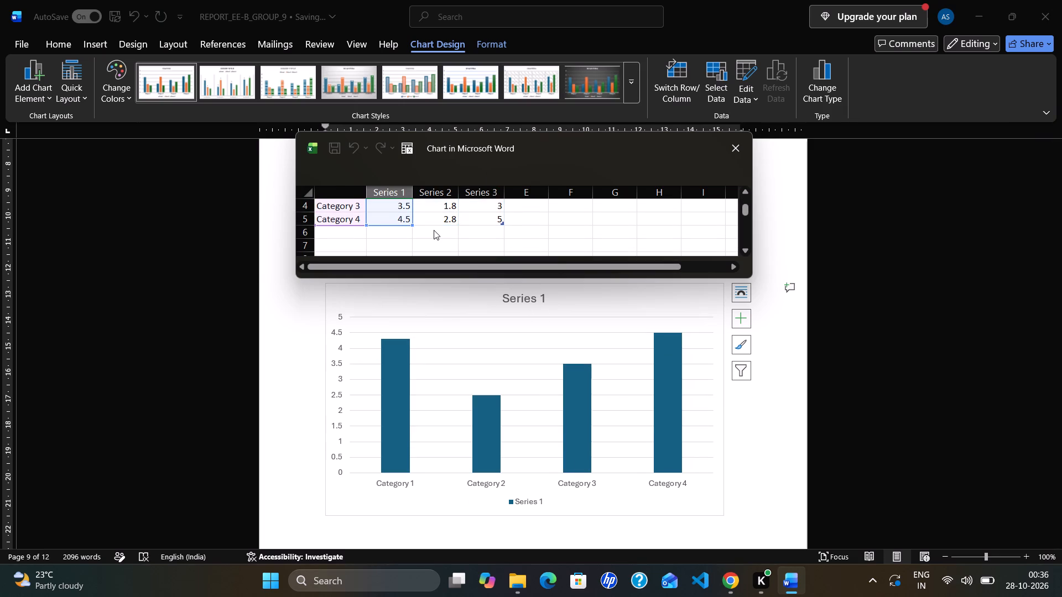
# Clear the Series 2 header and the values for all four categories beneath it in the chart's data sheet.
pyautogui.scroll(3, 434, 230)
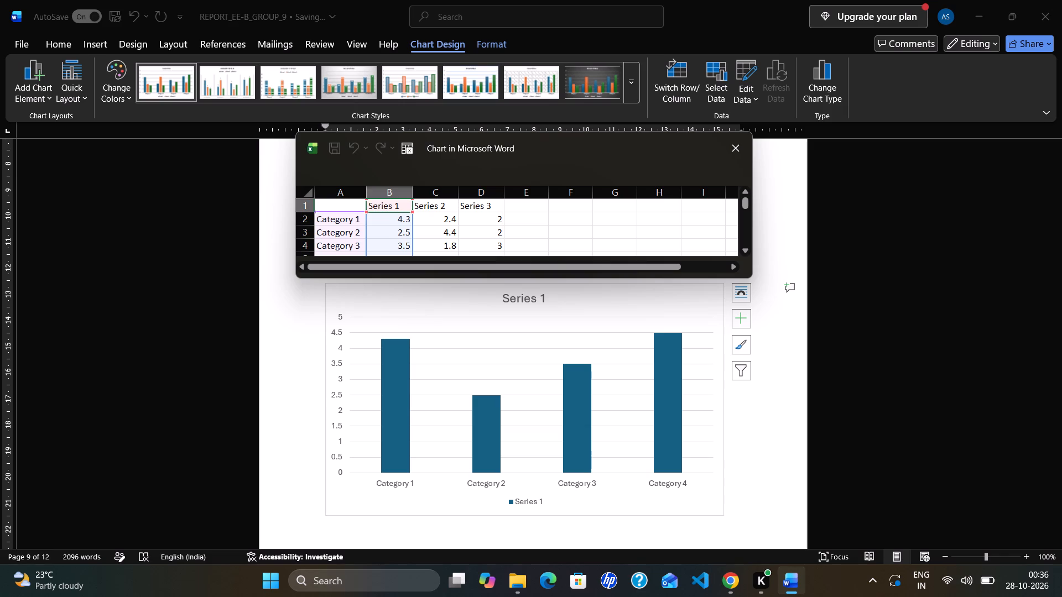
pyautogui.moveTo(425, 203); pyautogui.dragTo(468, 239)
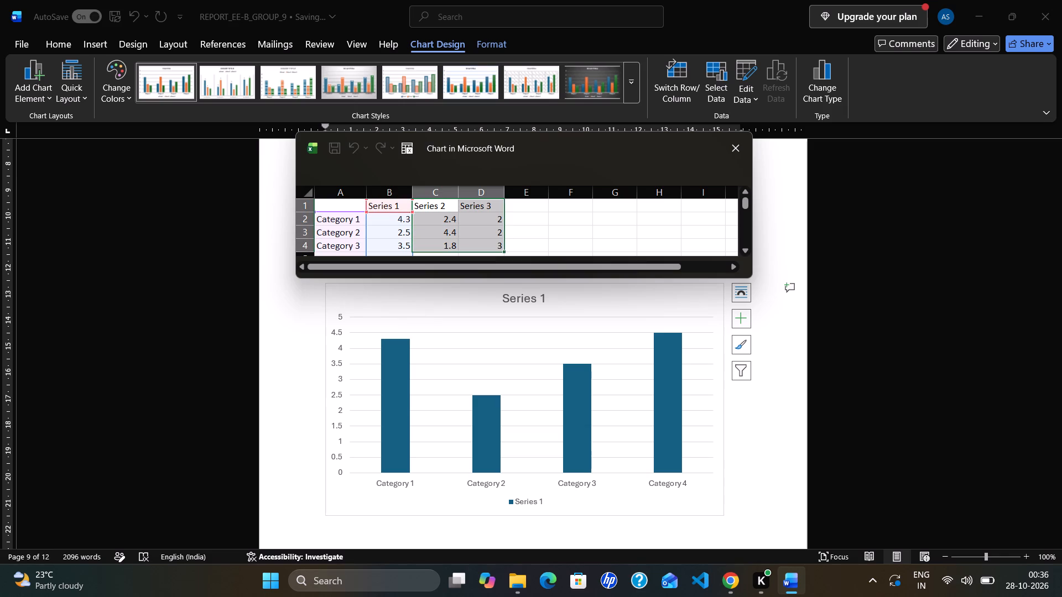
pyautogui.moveTo(468, 239); pyautogui.dragTo(473, 246)
pyautogui.press('BackSpace')
pyautogui.press('Down')
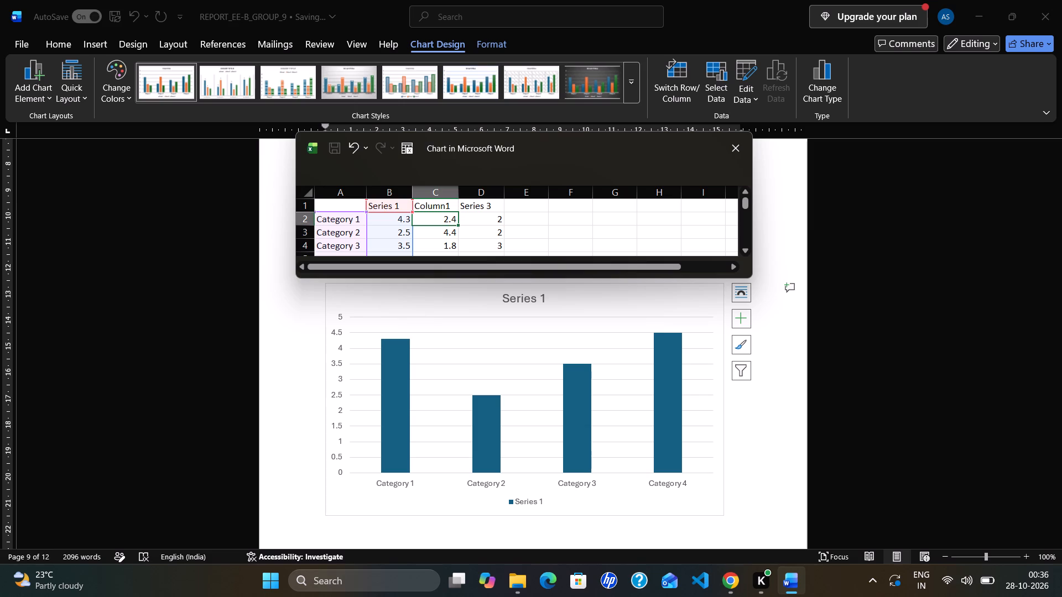
pyautogui.scroll(3, 476, 239)
pyautogui.press('BackSpace')
pyautogui.press('Down')
pyautogui.press('BackSpace')
pyautogui.press('Down')
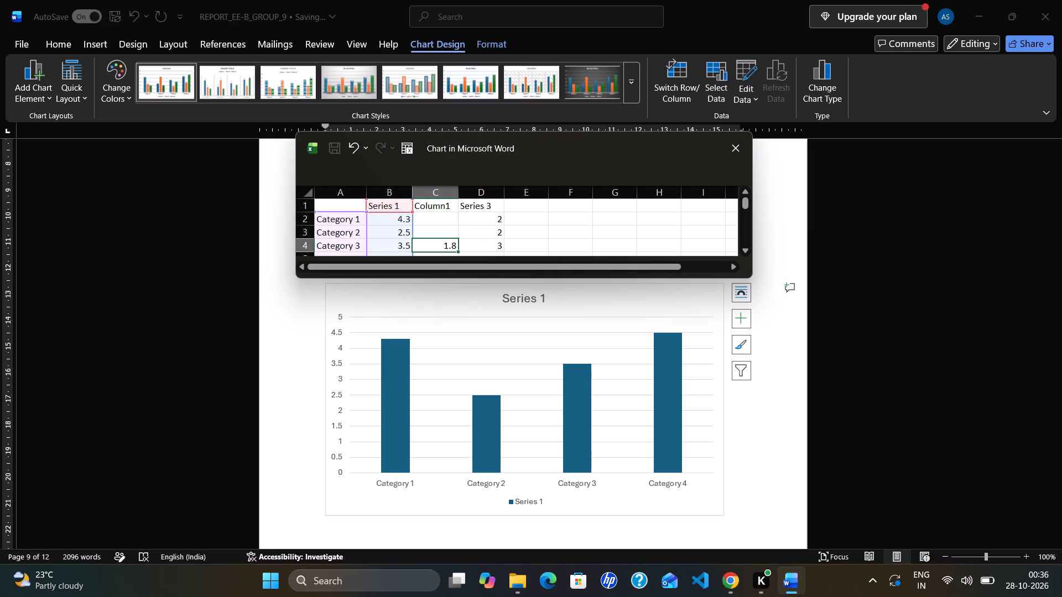
pyautogui.press('BackSpace')
pyautogui.press('Down')
pyautogui.press('BackSpace')
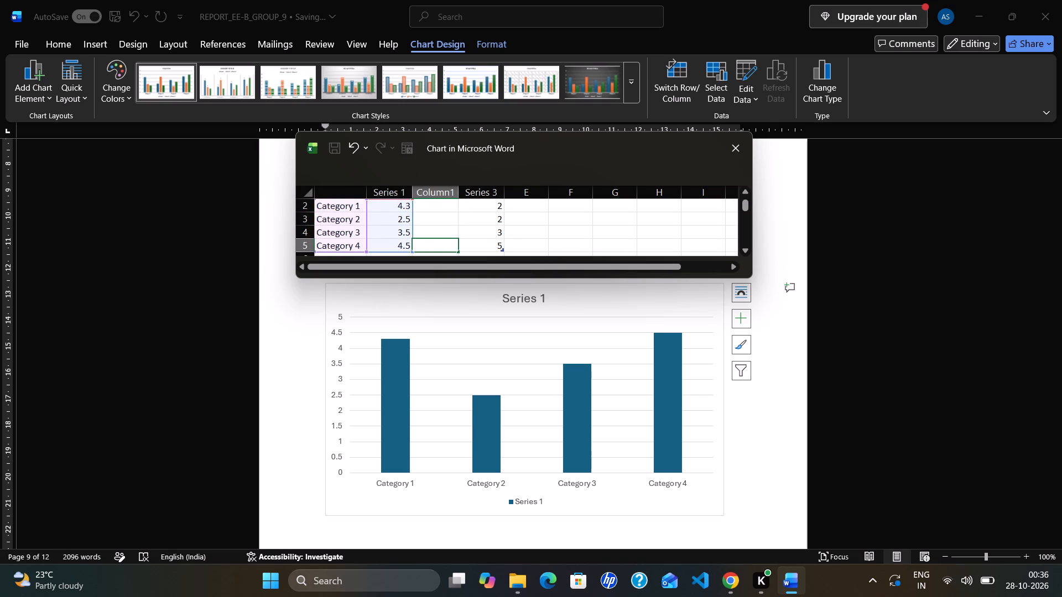
# Clear the Series 3 values for all four categories in the chart's data sheet.
pyautogui.press('Down')
pyautogui.press('Right')
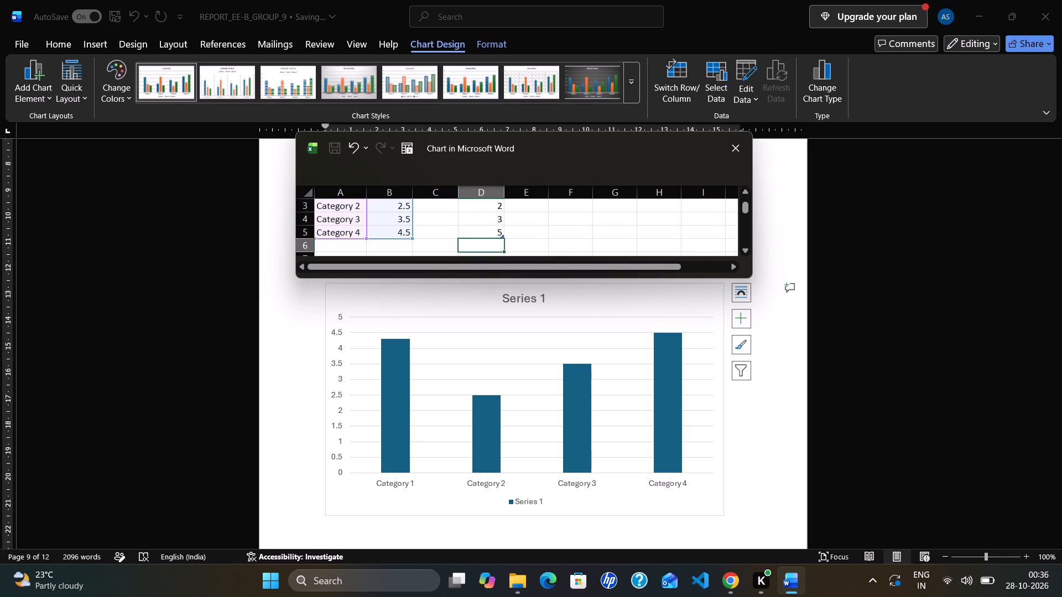
pyautogui.press('Up')
pyautogui.press('BackSpace')
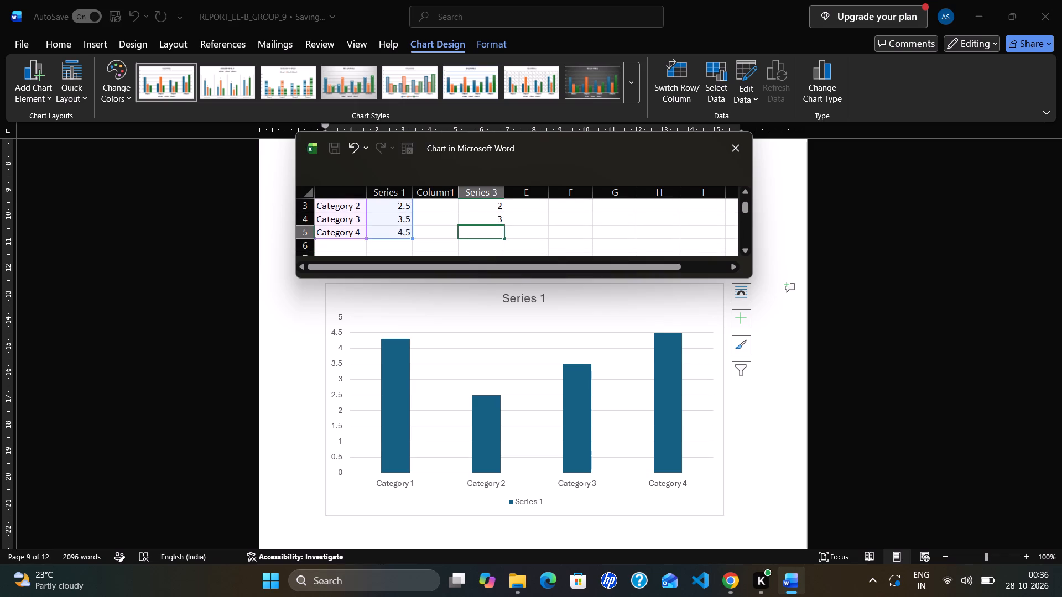
pyautogui.press('Up')
pyautogui.press('BackSpace')
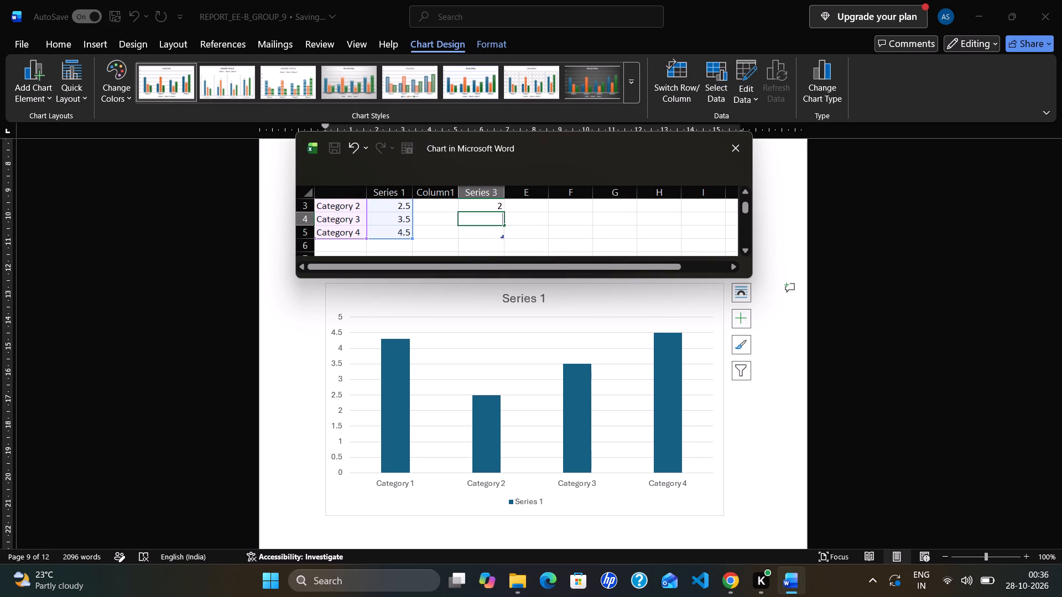
pyautogui.press('Up')
pyautogui.press('BackSpace')
pyautogui.press('Up')
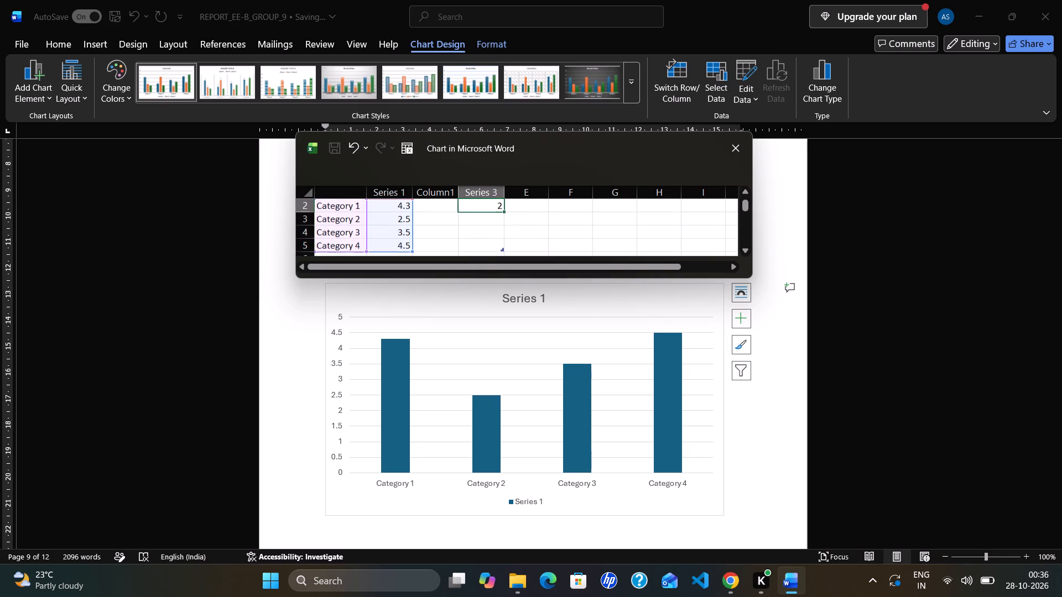
pyautogui.press('BackSpace')
# Blank out the Series 3 column header in cell D1 by replacing it with spaces.
pyautogui.press('Up')
pyautogui.press('BackSpace')
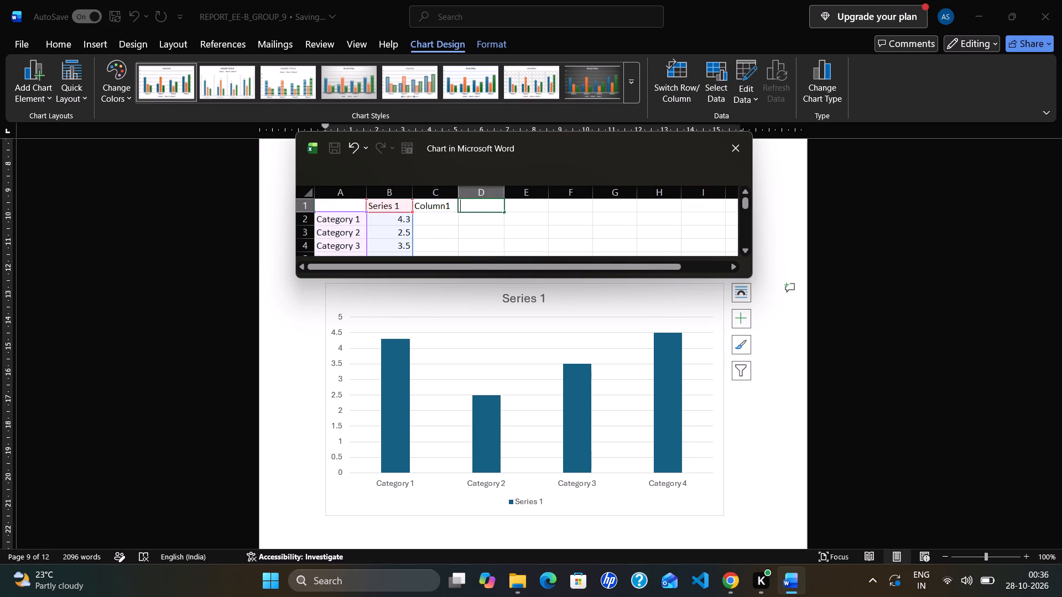
pyautogui.press('space')
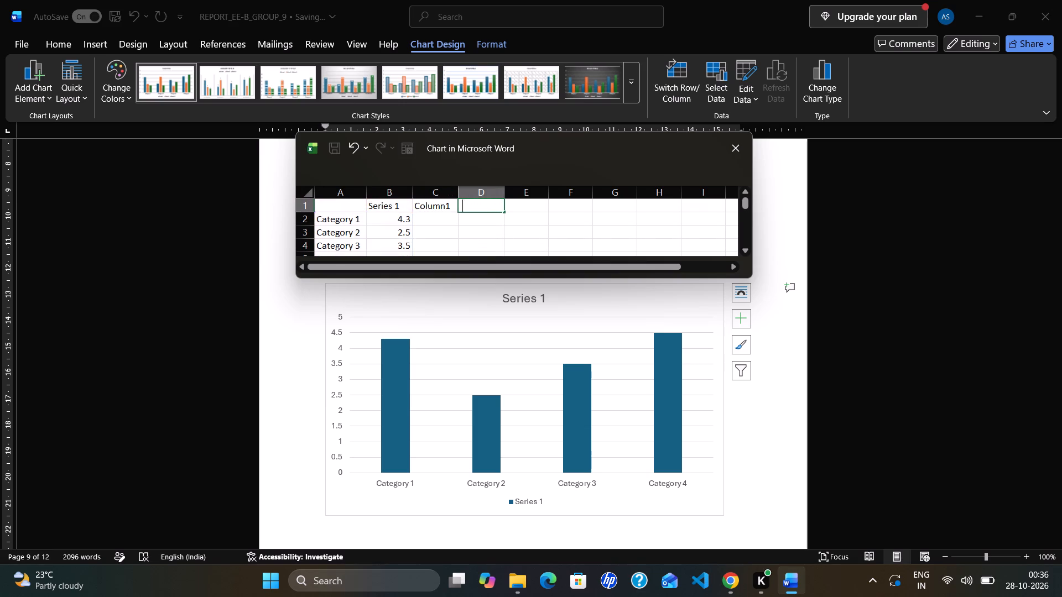
pyautogui.press('Return')
pyautogui.press('BackSpace')
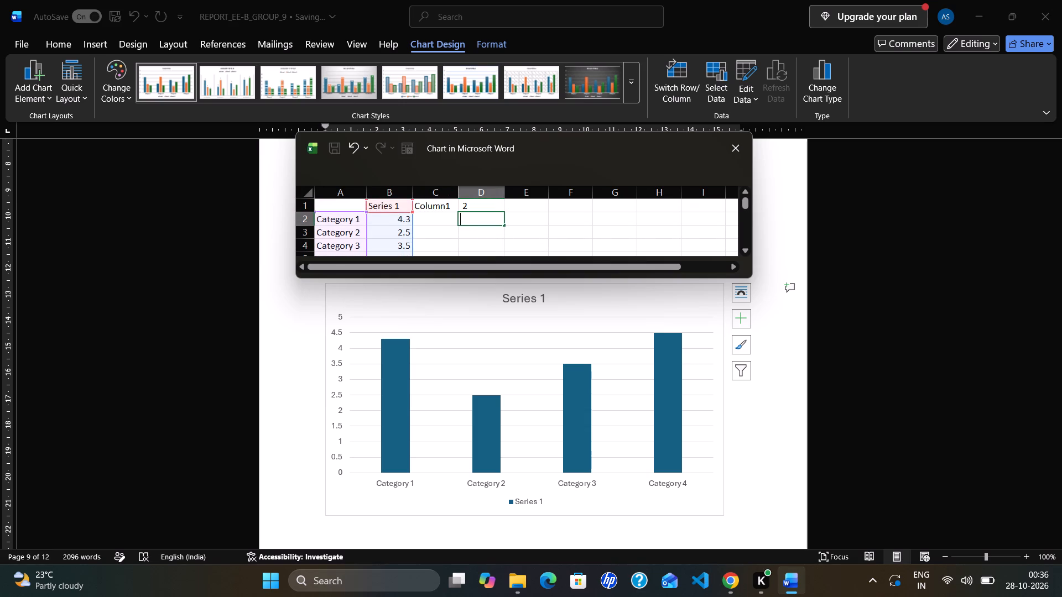
pyautogui.press('Up')
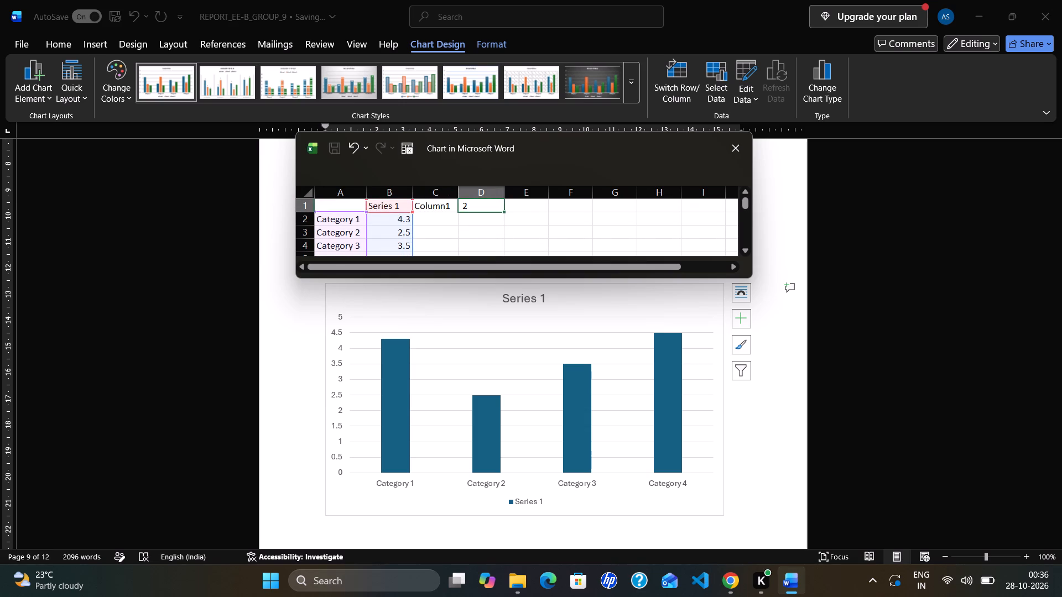
pyautogui.press('BackSpace')
pyautogui.press('space')
pyautogui.press('space')
pyautogui.press('space')
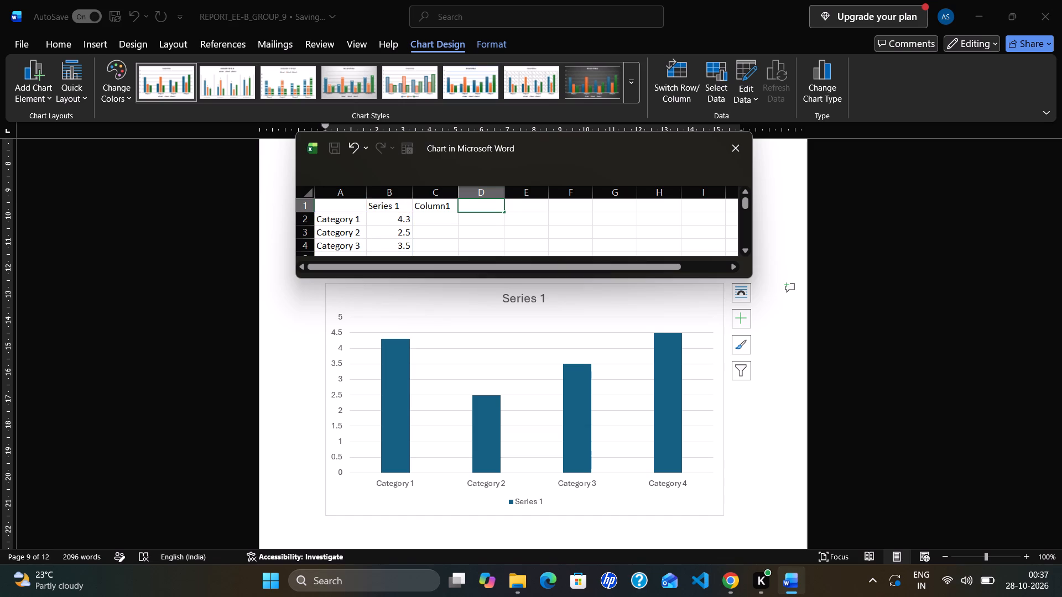
pyautogui.press('Return')
# Blank out the Column1 header in cell C1 by replacing it with spaces.
pyautogui.press('Left')
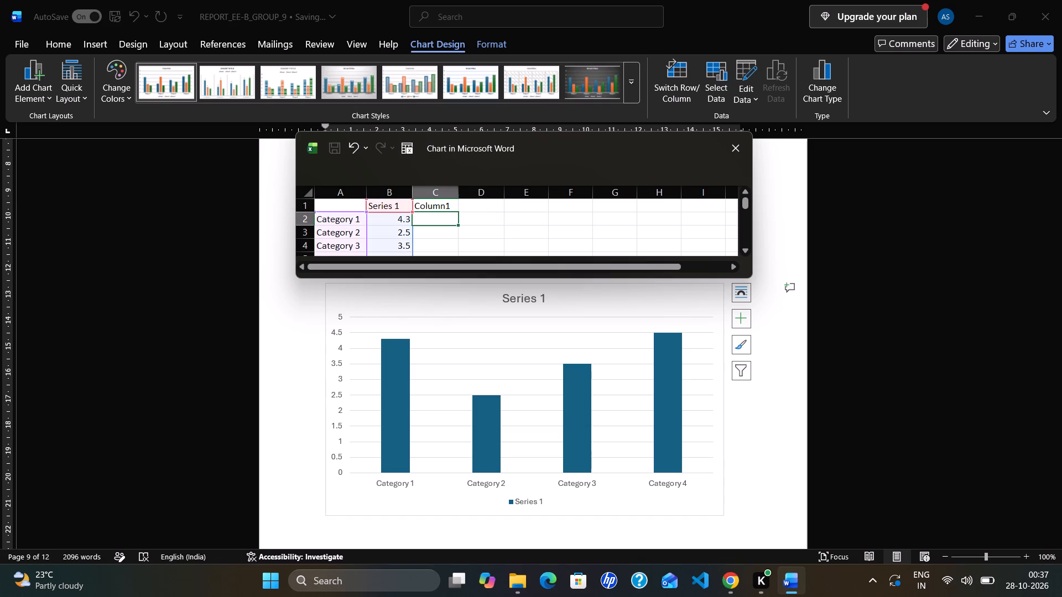
pyautogui.press('Up')
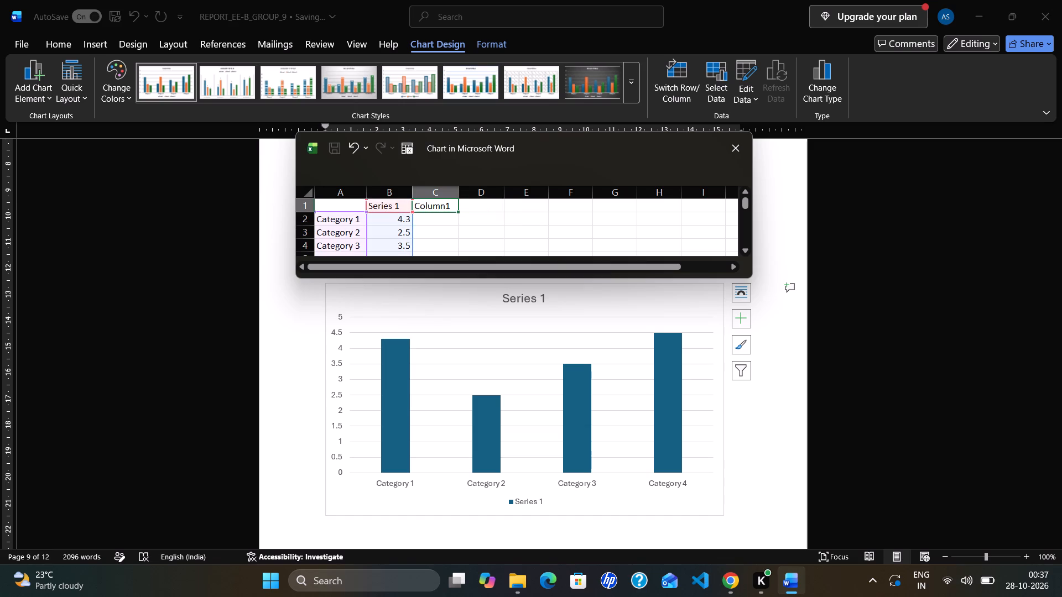
pyautogui.press('BackSpace')
pyautogui.press('space')
pyautogui.press('Return')
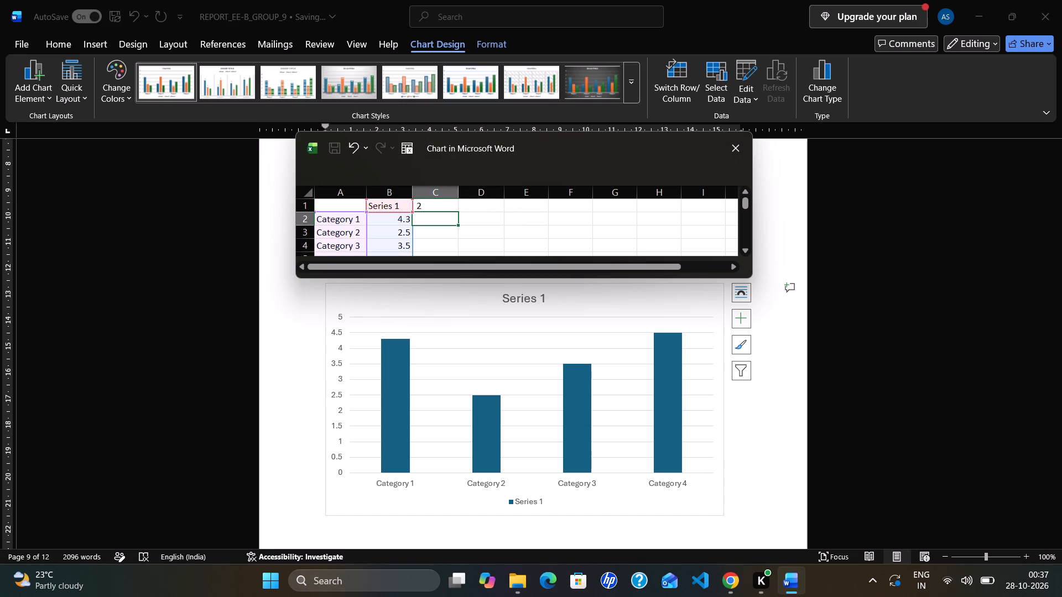
pyautogui.press('Up')
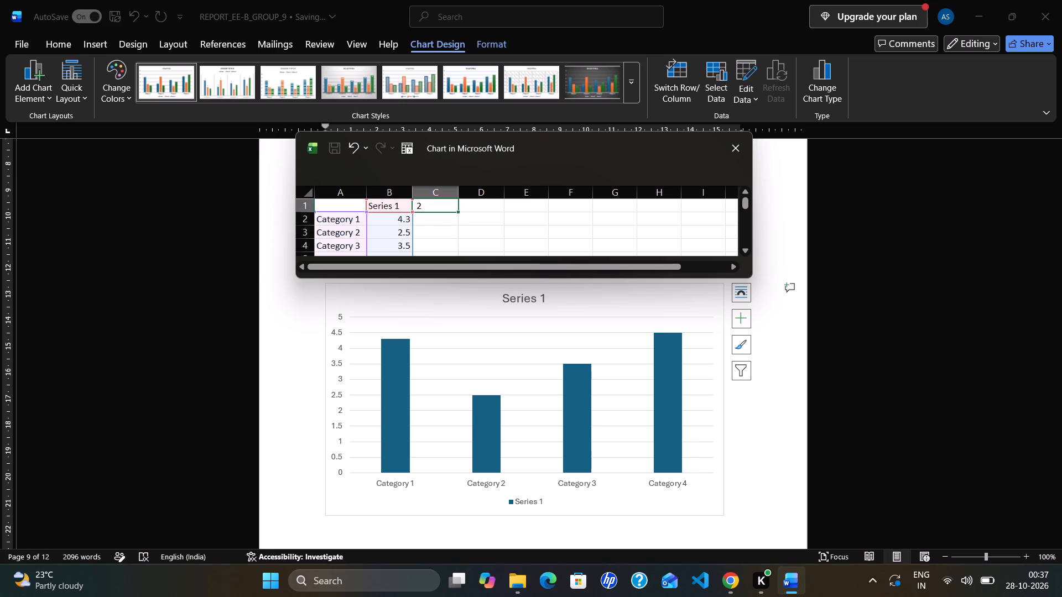
pyautogui.press('BackSpace')
pyautogui.press('space')
pyautogui.press('space')
pyautogui.press('space')
pyautogui.press('space')
pyautogui.press('Return')
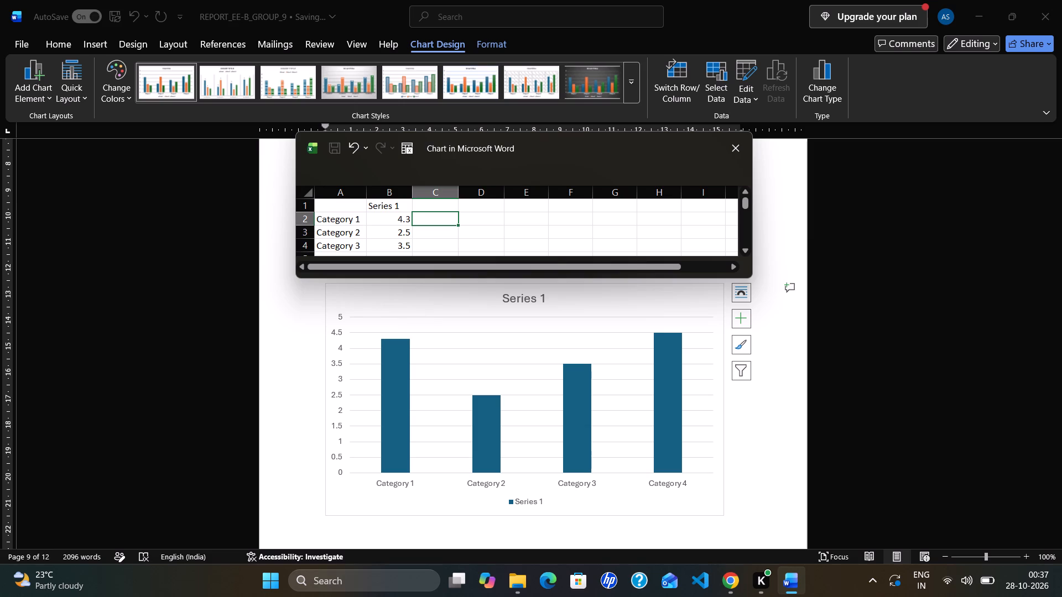
# Rename the first category in the chart's data sheet, cell A2, as "Sewage Generated".
pyautogui.click(325, 224)
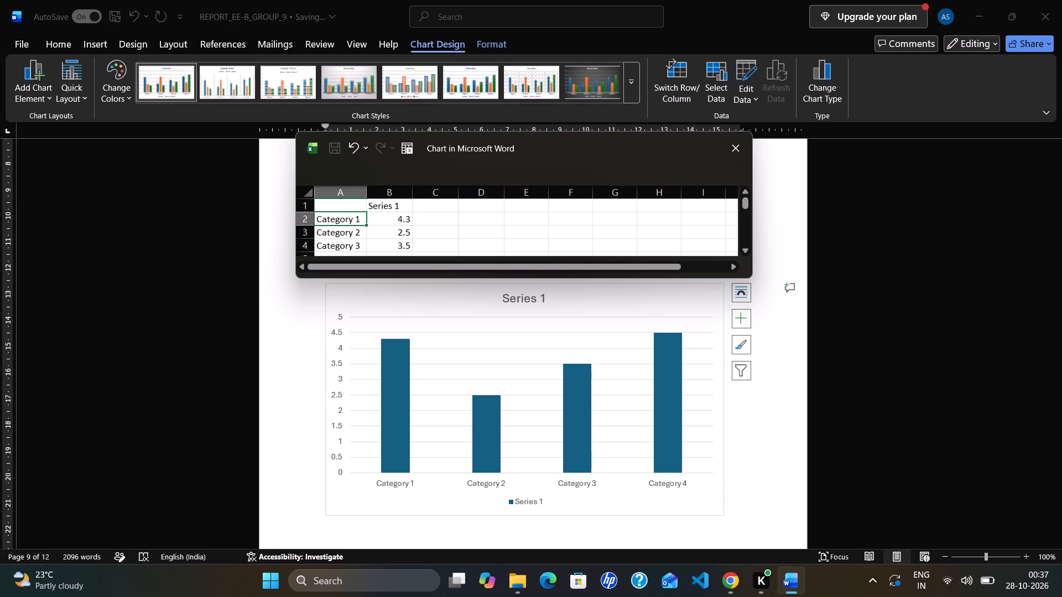
pyautogui.press('BackSpace')
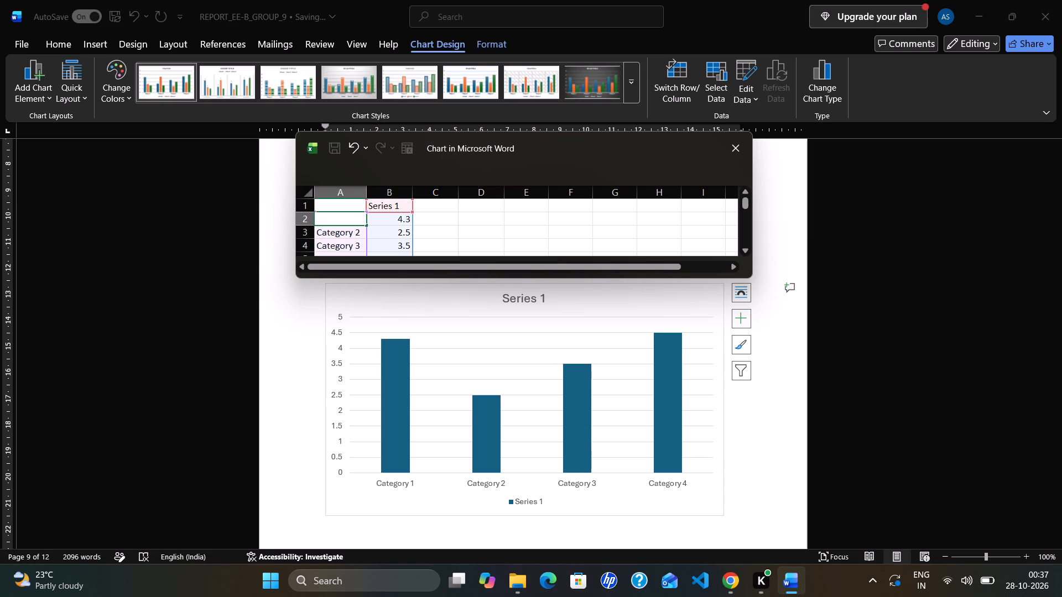
pyautogui.write('sewa')
pyautogui.press('BackSpace')
pyautogui.press('BackSpace')
pyautogui.press('BackSpace')
pyautogui.press('BackSpace')
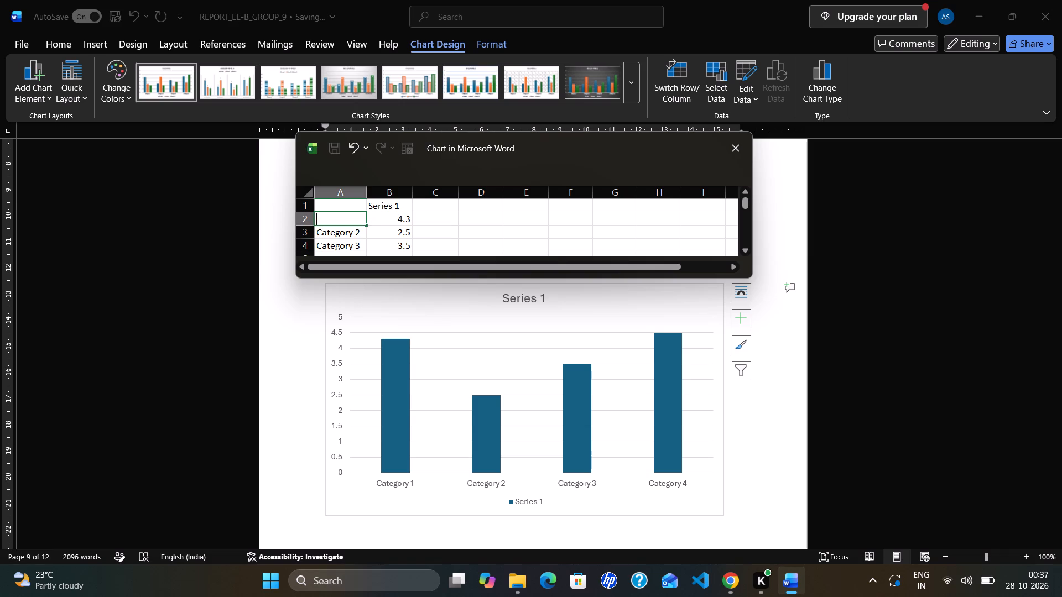
pyautogui.hotkey('shift', 's')
pyautogui.press('w')
pyautogui.press('BackSpace')
pyautogui.press('w')
pyautogui.press('BackSpace')
pyautogui.write('ewa')
pyautogui.write('ge')
pyautogui.press('space')
pyautogui.hotkey('shift', 'g')
pyautogui.write('en')
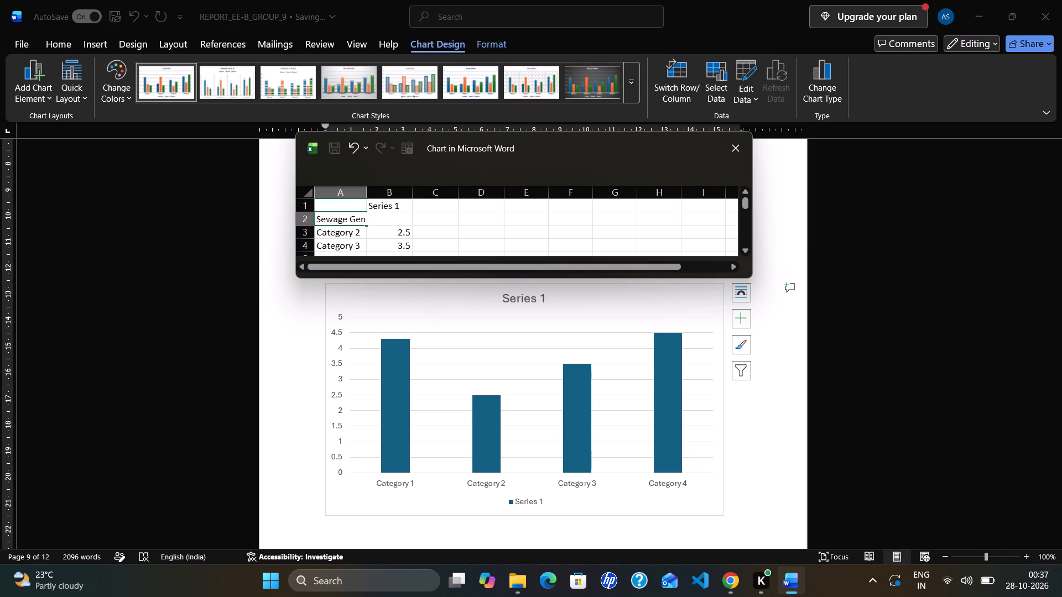
pyautogui.write('er')
pyautogui.press('a')
pyautogui.write('ted')
pyautogui.press('Down')
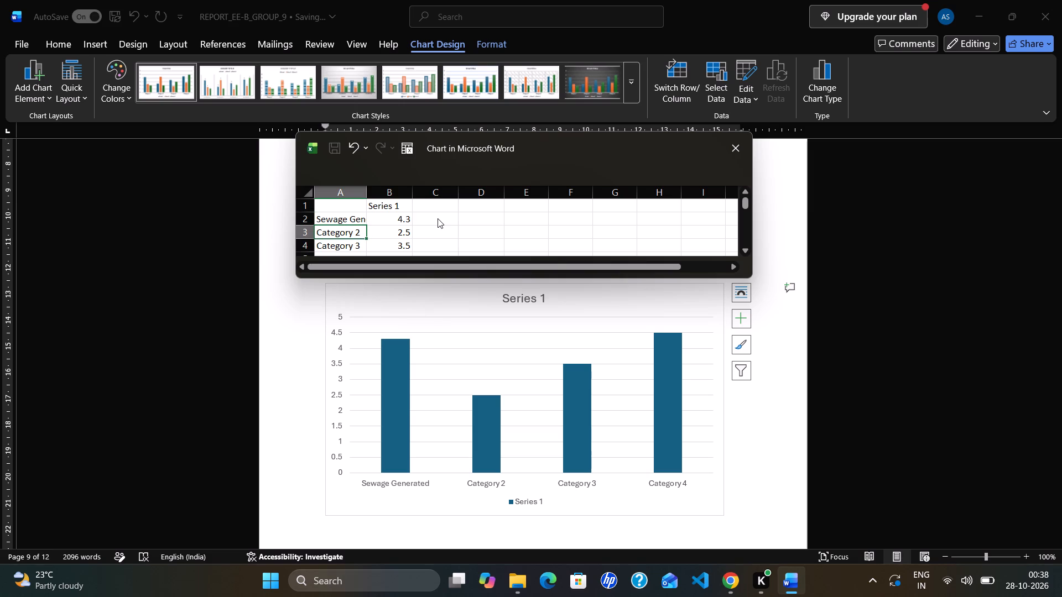
# Rename the second category in the chart's data sheet, cell A3, as "Treament Capacity".
pyautogui.hotkey('shift', 't')
pyautogui.write('ra')
pyautogui.press('BackSpace')
pyautogui.write('ea')
pyautogui.write('ment')
pyautogui.press('space')
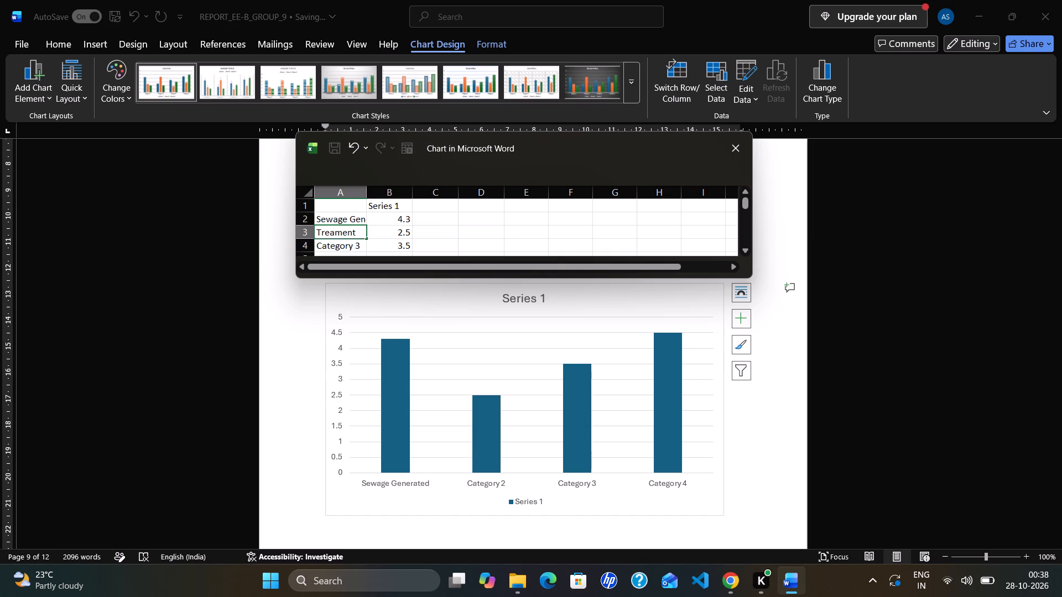
pyautogui.write('ca')
pyautogui.press('BackSpace')
pyautogui.press('BackSpace')
pyautogui.hotkey('shift', 'c')
pyautogui.write('apa')
pyautogui.write('city')
pyautogui.press('Down')
# Shrink the chart's data range to rows 2 and 3, leaving out Category 3 and Category 4.
pyautogui.press('Down')
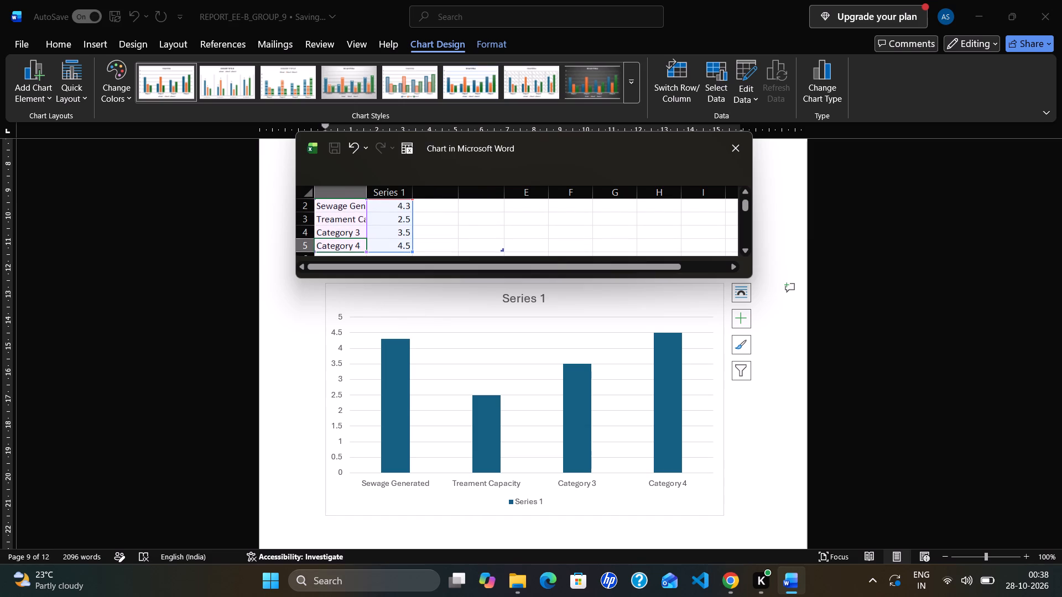
pyautogui.moveTo(413, 250); pyautogui.dragTo(410, 230)
# Look through the report from the new chart up to the cover page and back down to the chart.
pyautogui.scroll(-1, 442, 371)
pyautogui.scroll(2, 448, 371)
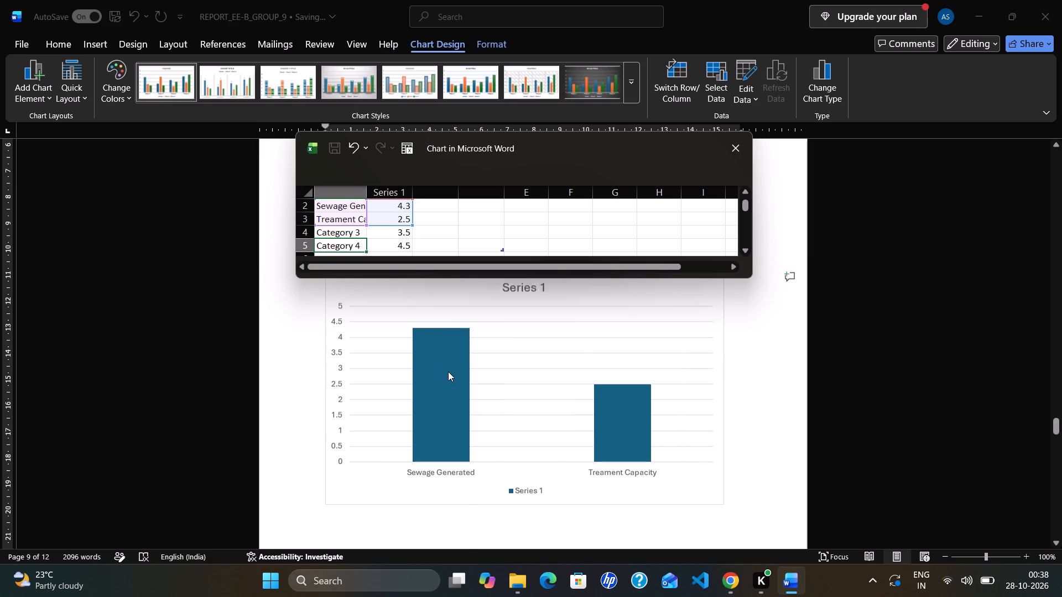
pyautogui.scroll(20, 448, 371)
pyautogui.scroll(6, 448, 371)
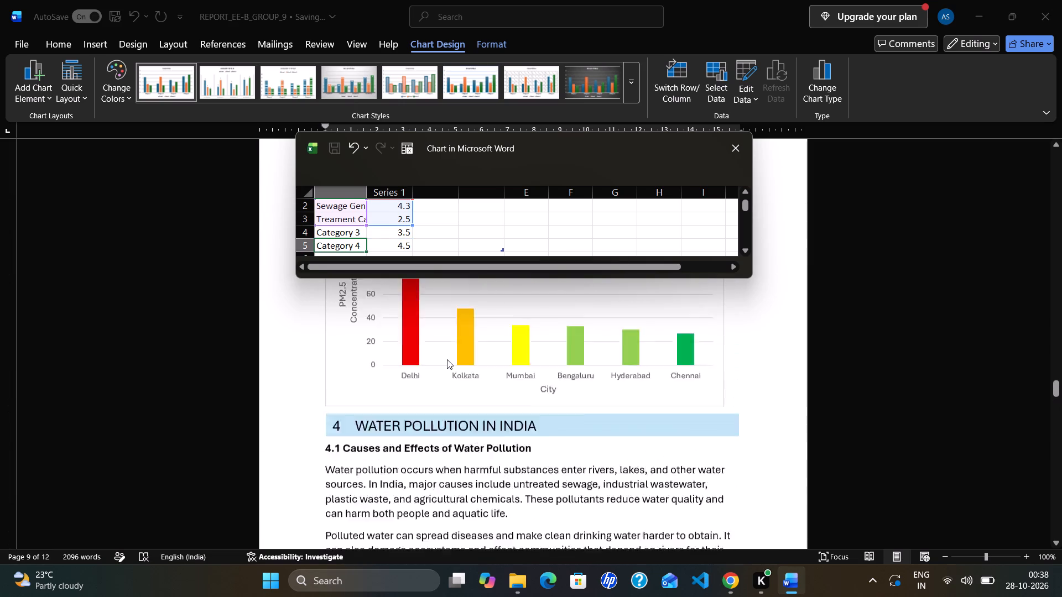
pyautogui.scroll(6, 447, 359)
pyautogui.scroll(-4, 447, 359)
pyautogui.scroll(8, 447, 359)
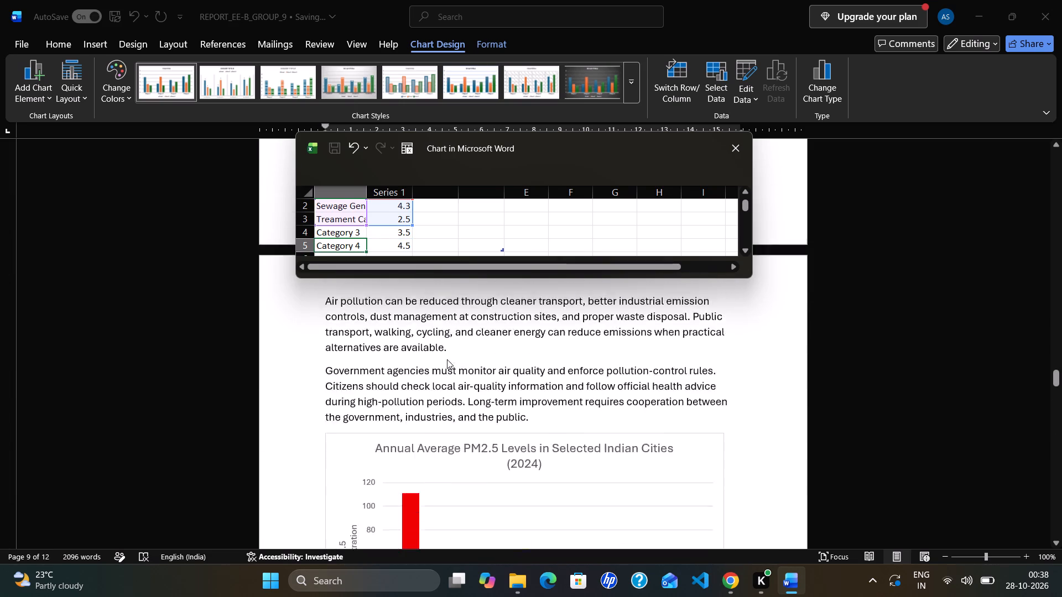
pyautogui.scroll(20, 447, 359)
pyautogui.scroll(15, 447, 359)
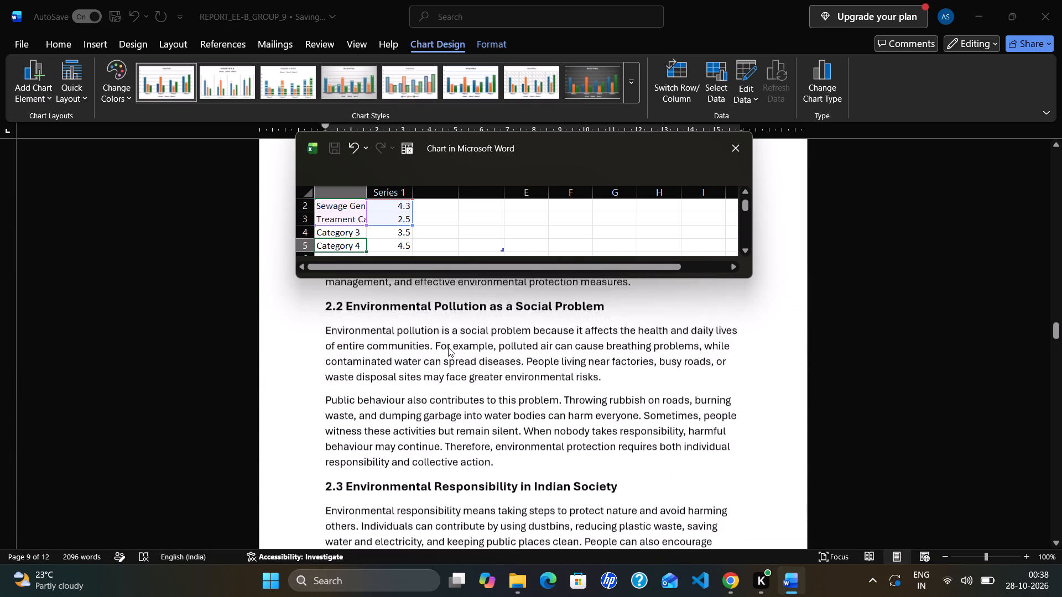
pyautogui.scroll(20, 448, 347)
pyautogui.scroll(14, 448, 347)
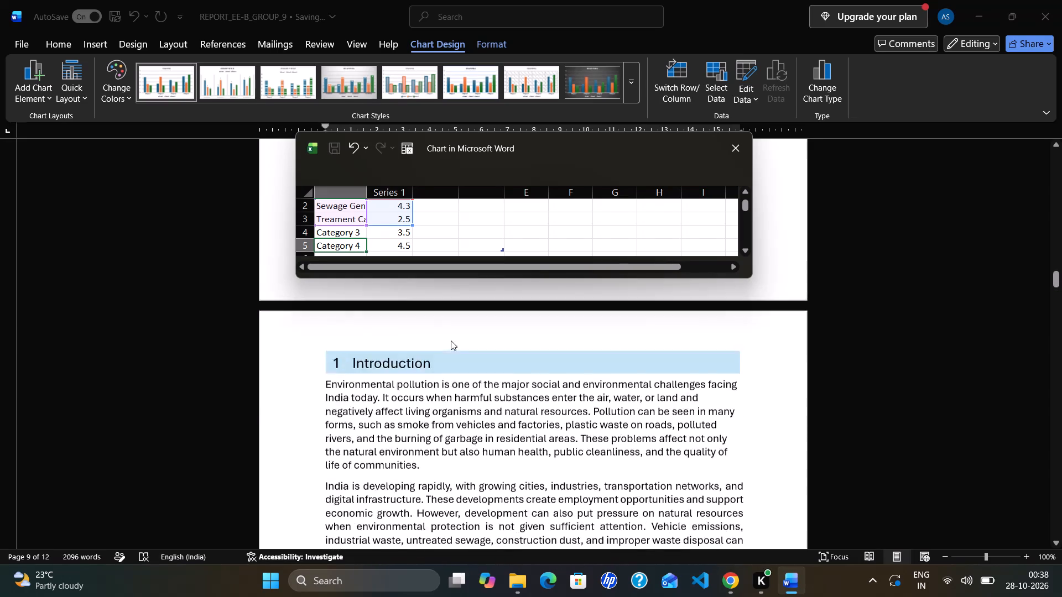
pyautogui.scroll(20, 451, 341)
pyautogui.scroll(14, 451, 341)
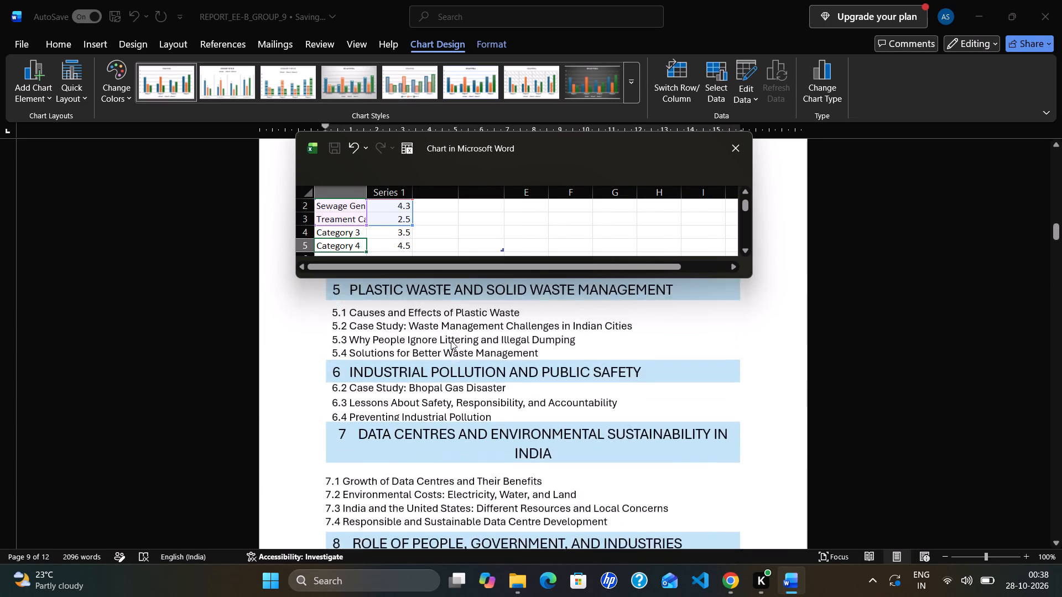
pyautogui.scroll(20, 451, 341)
pyautogui.scroll(14, 451, 341)
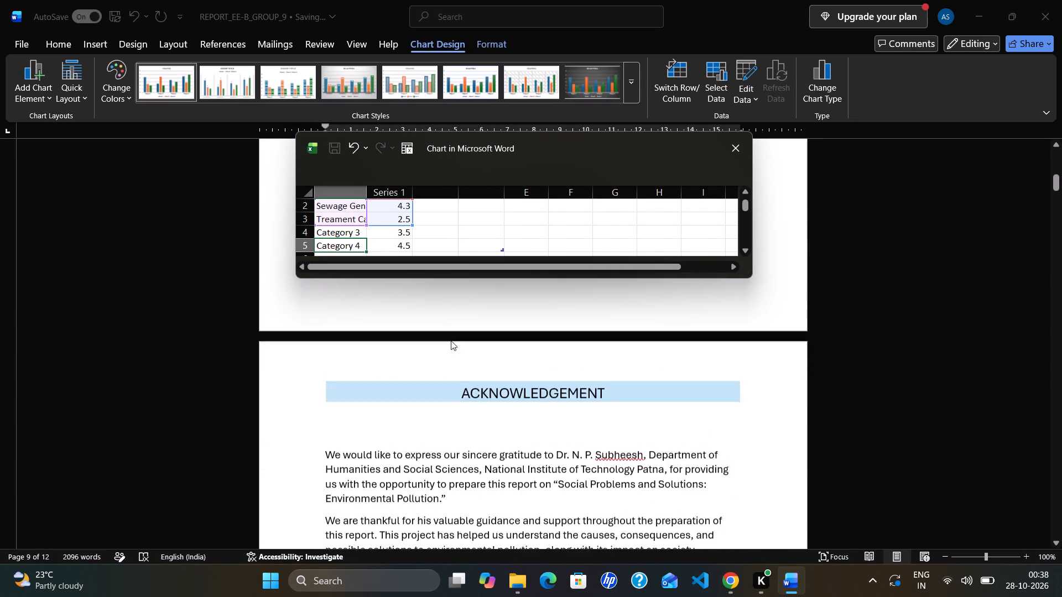
pyautogui.scroll(20, 451, 341)
pyautogui.scroll(9, 451, 341)
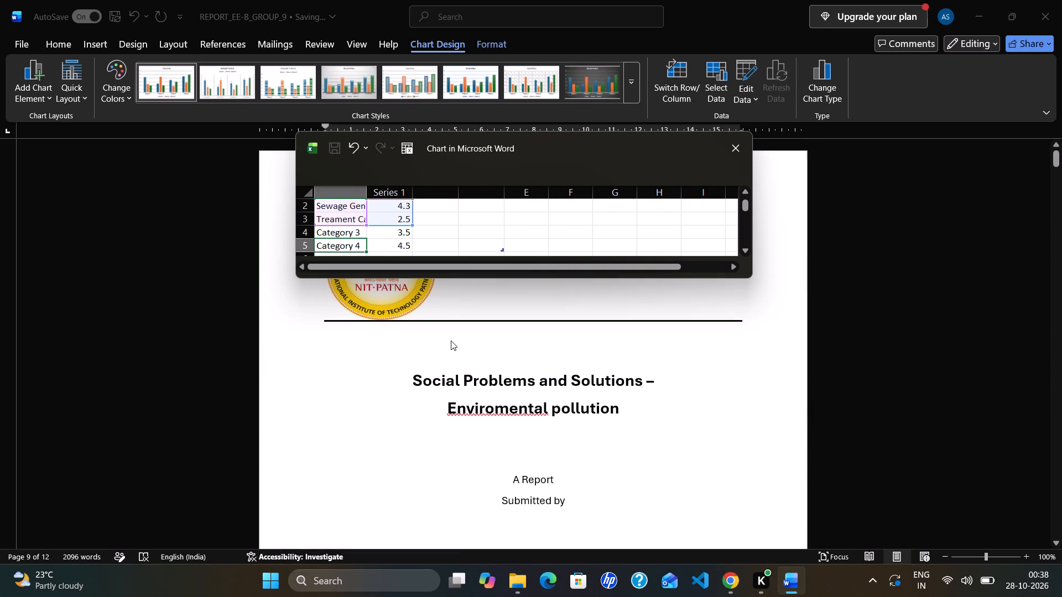
pyautogui.scroll(-20, 451, 341)
pyautogui.scroll(-15, 451, 341)
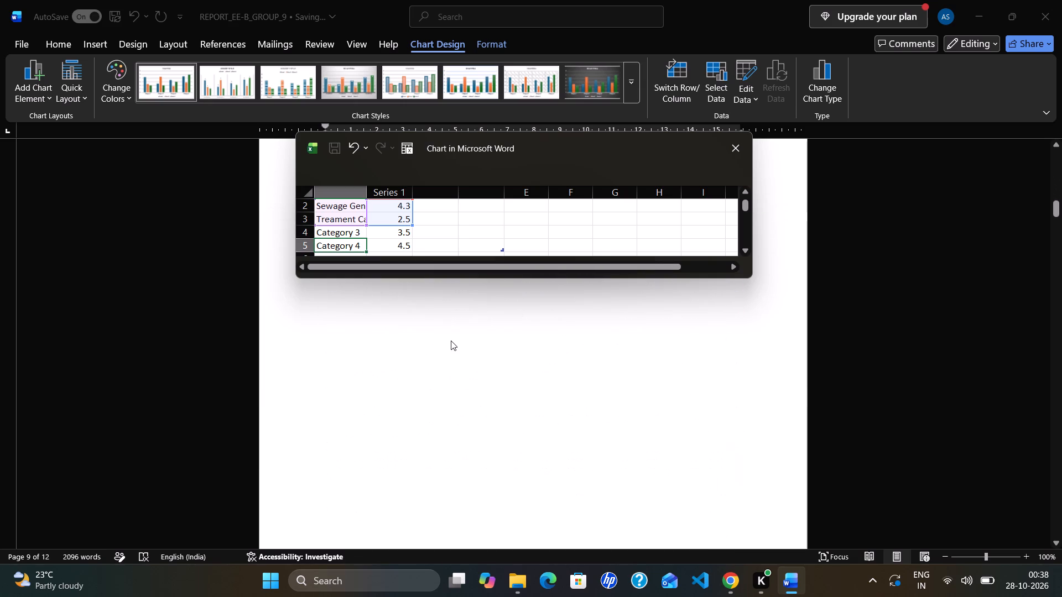
pyautogui.scroll(-20, 451, 341)
pyautogui.scroll(-9, 451, 341)
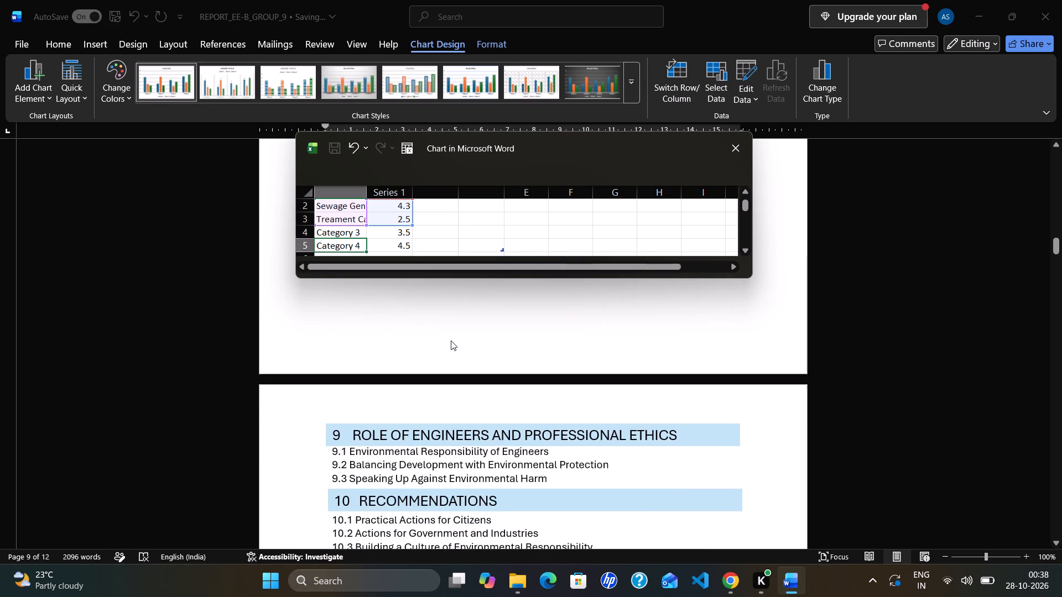
pyautogui.scroll(-11, 451, 341)
pyautogui.scroll(4, 446, 339)
pyautogui.scroll(-9, 446, 339)
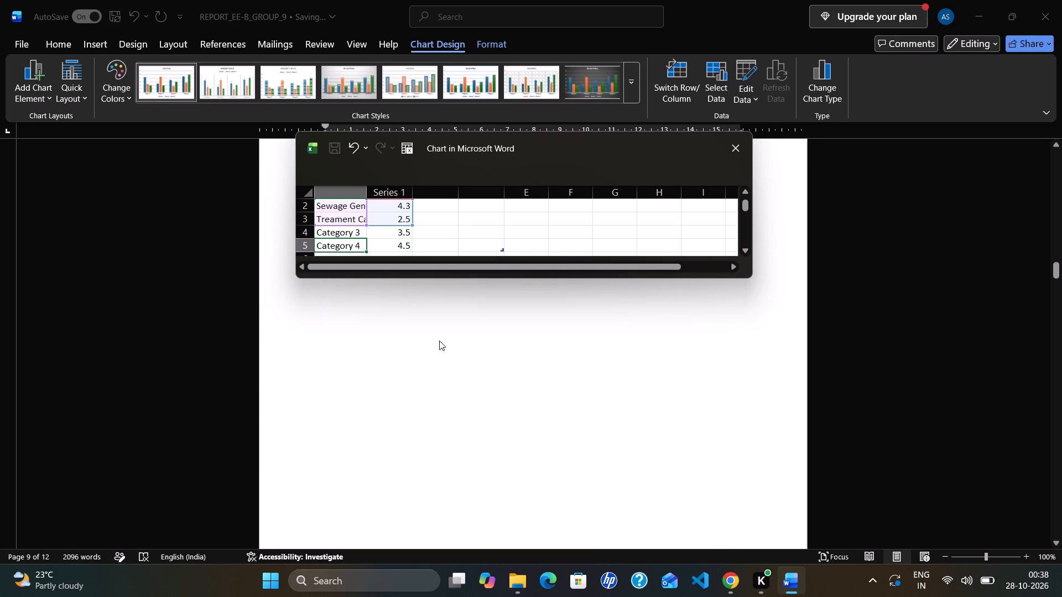
pyautogui.scroll(-20, 439, 341)
pyautogui.scroll(-20, 439, 341)
pyautogui.scroll(-1, 439, 341)
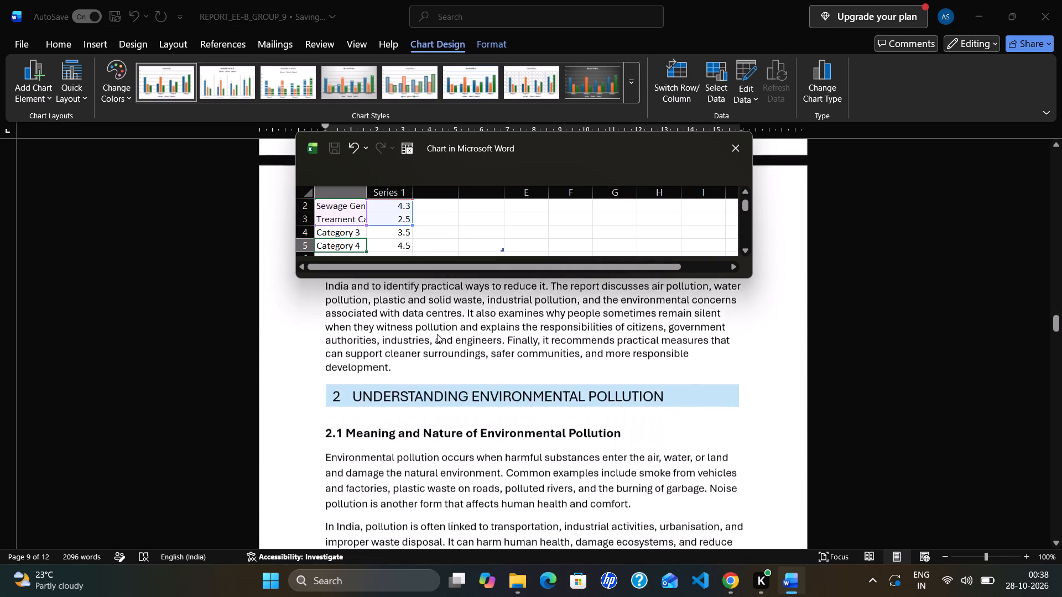
pyautogui.scroll(-20, 437, 334)
pyautogui.scroll(-20, 437, 334)
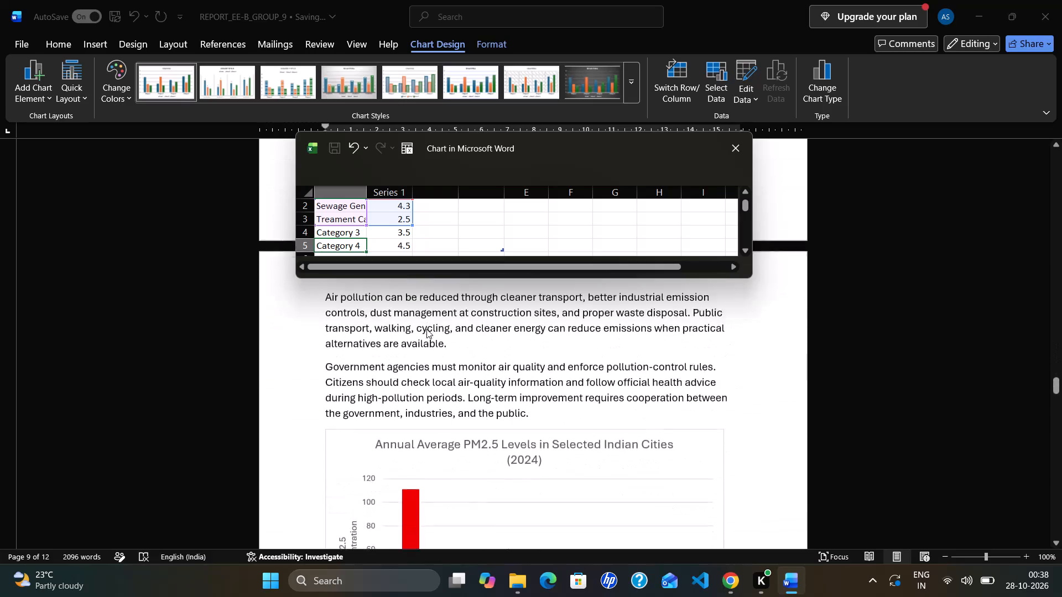
pyautogui.scroll(-20, 426, 329)
pyautogui.scroll(-20, 426, 329)
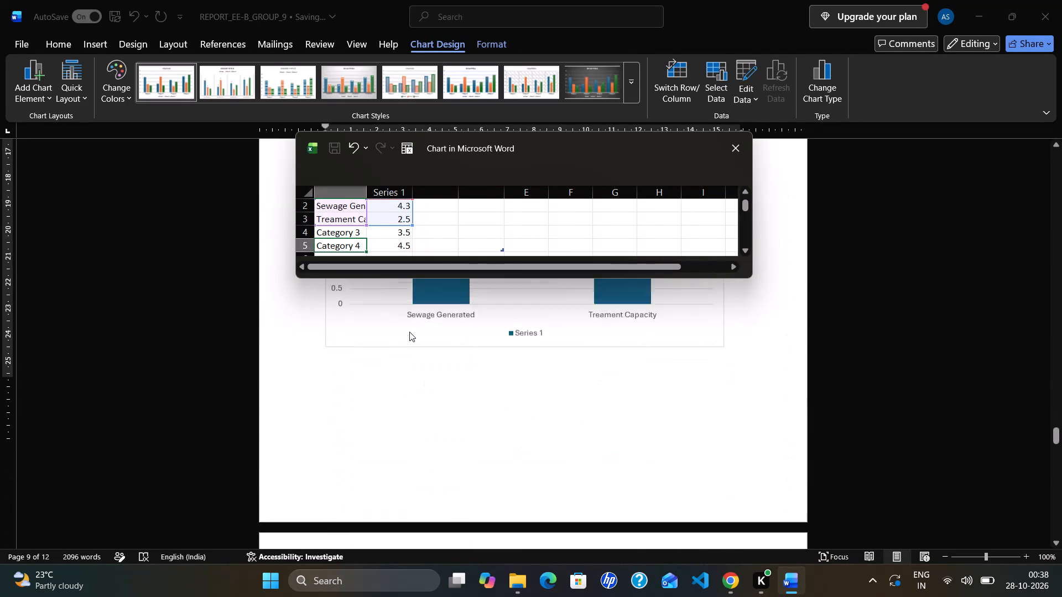
pyautogui.scroll(-7, 409, 332)
pyautogui.scroll(9, 409, 332)
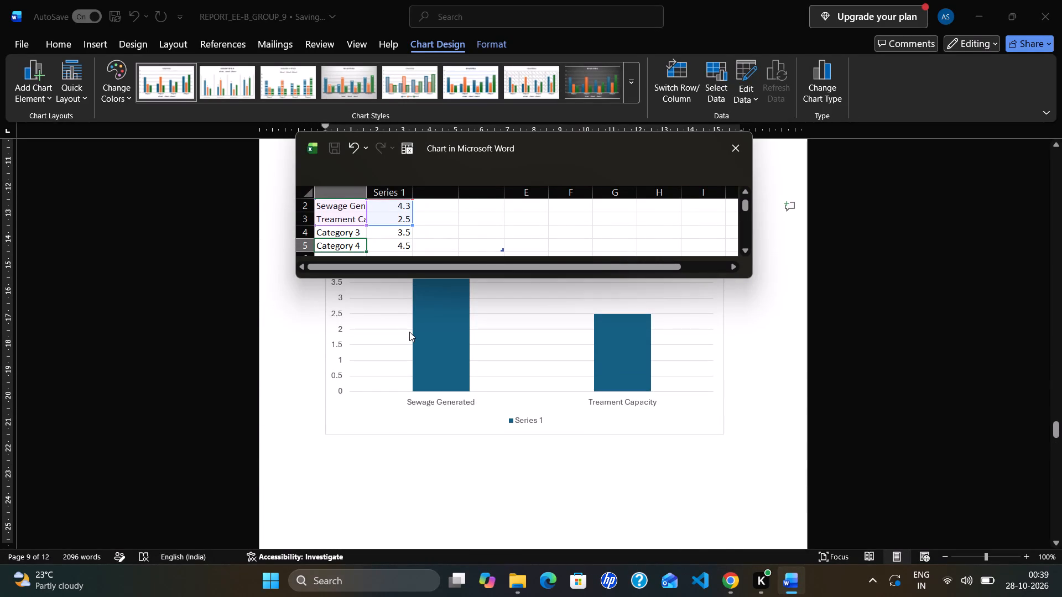
# Clear the Category 3 and Category 4 labels and their values from rows 4 and 5 of the chart's data sheet.
pyautogui.press('BackSpace')
pyautogui.press('space')
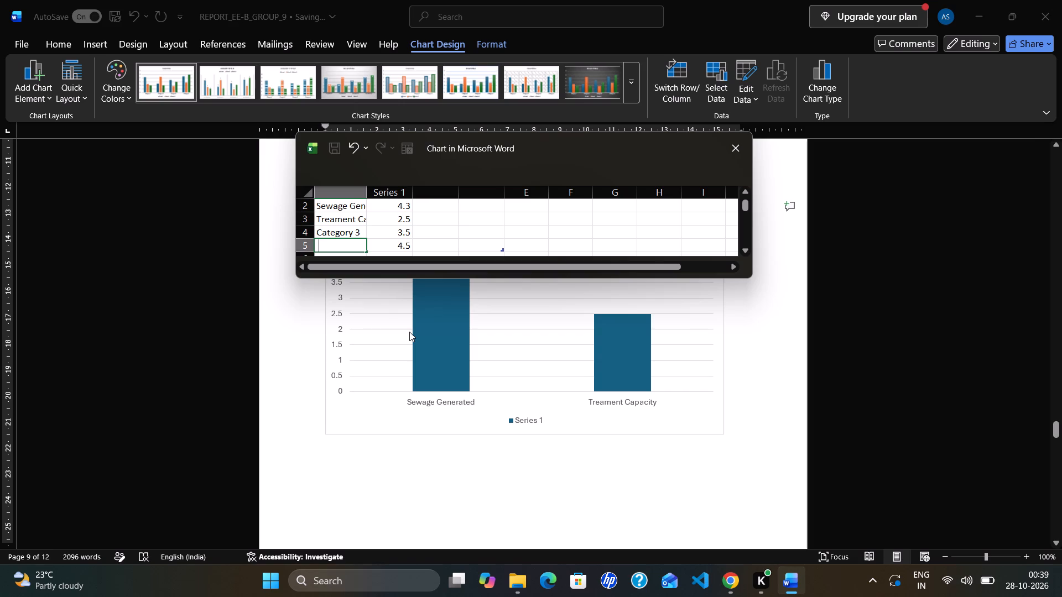
pyautogui.press('Up')
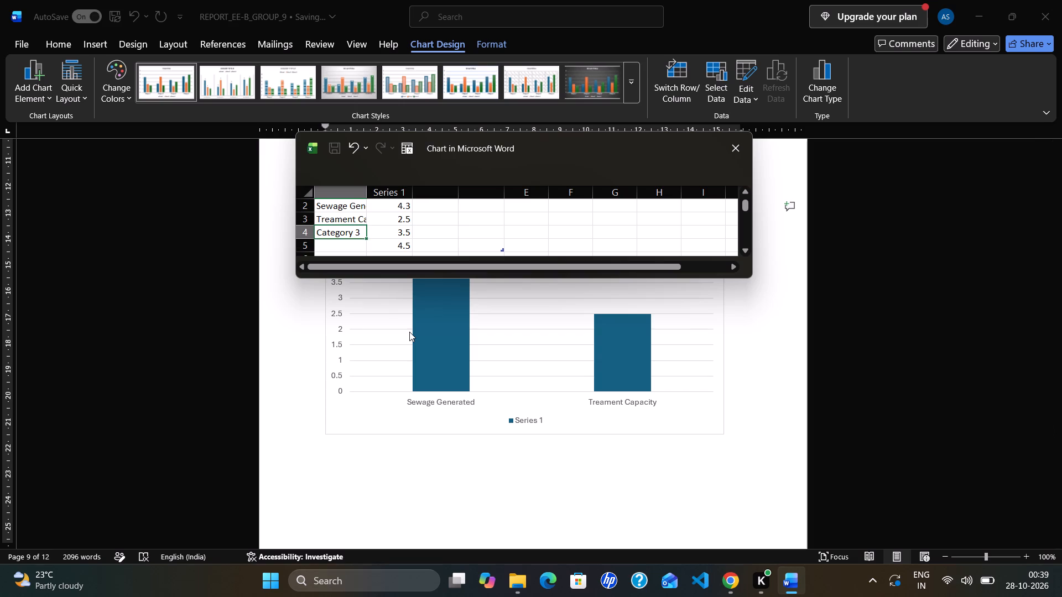
pyautogui.press('BackSpace')
pyautogui.press('Right')
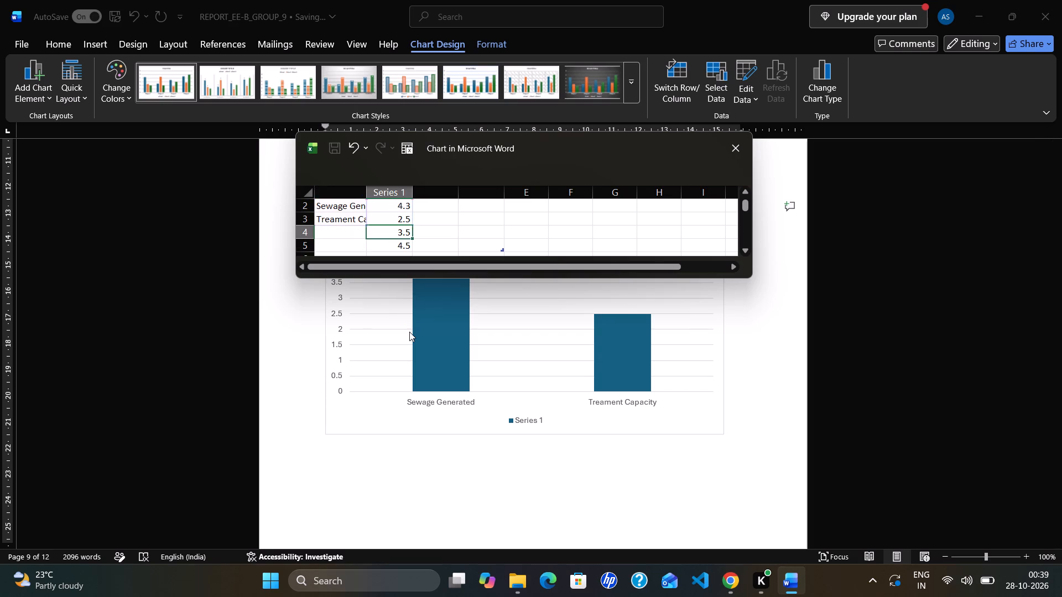
pyautogui.press('BackSpace')
pyautogui.press('Down')
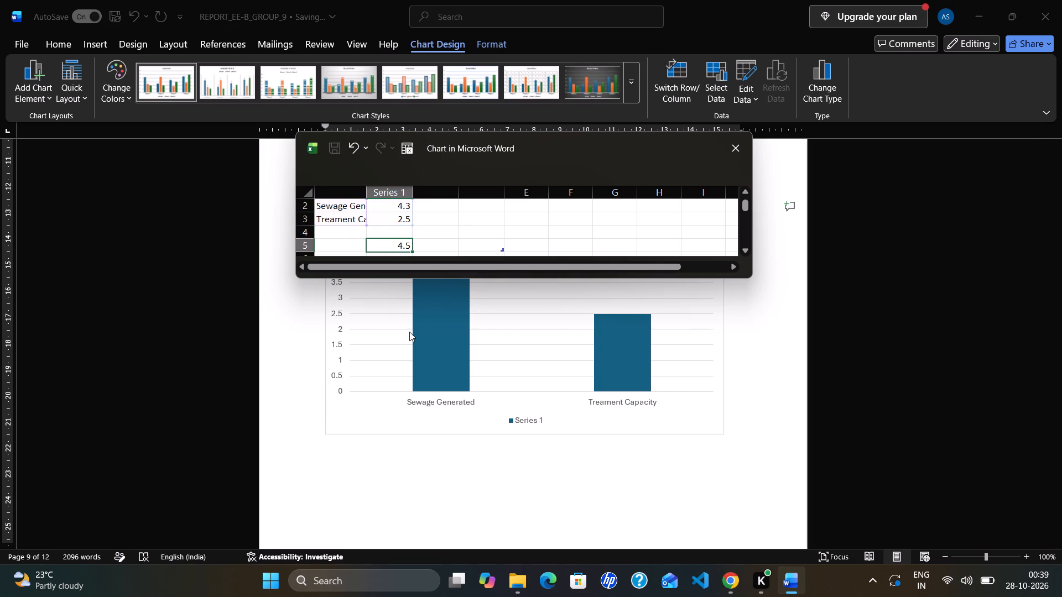
pyautogui.press('BackSpace')
# Blank out the series name "Series 1" in cell B1 with spaces and close the chart's data sheet.
pyautogui.press('Up')
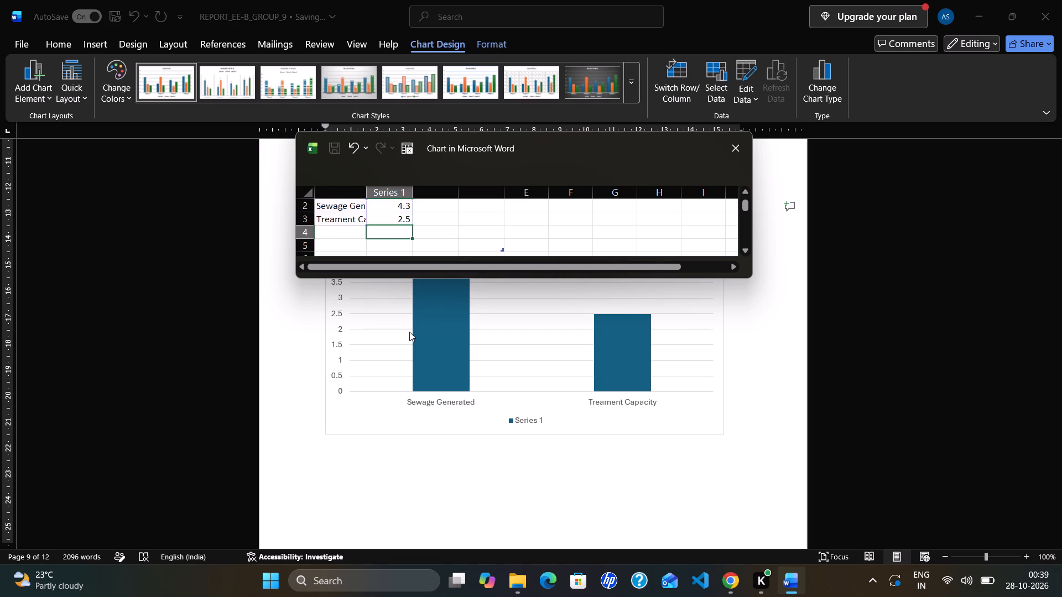
pyautogui.press('Up')
pyautogui.press('Up')
pyautogui.press('Up')
pyautogui.press('Up')
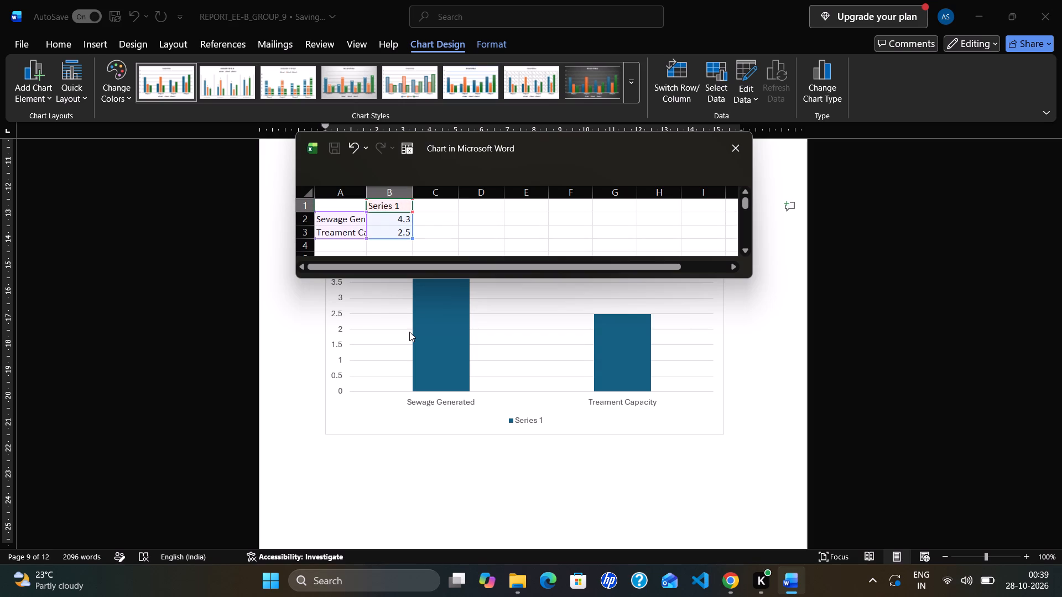
pyautogui.press('Up')
pyautogui.press('BackSpace')
pyautogui.press('space')
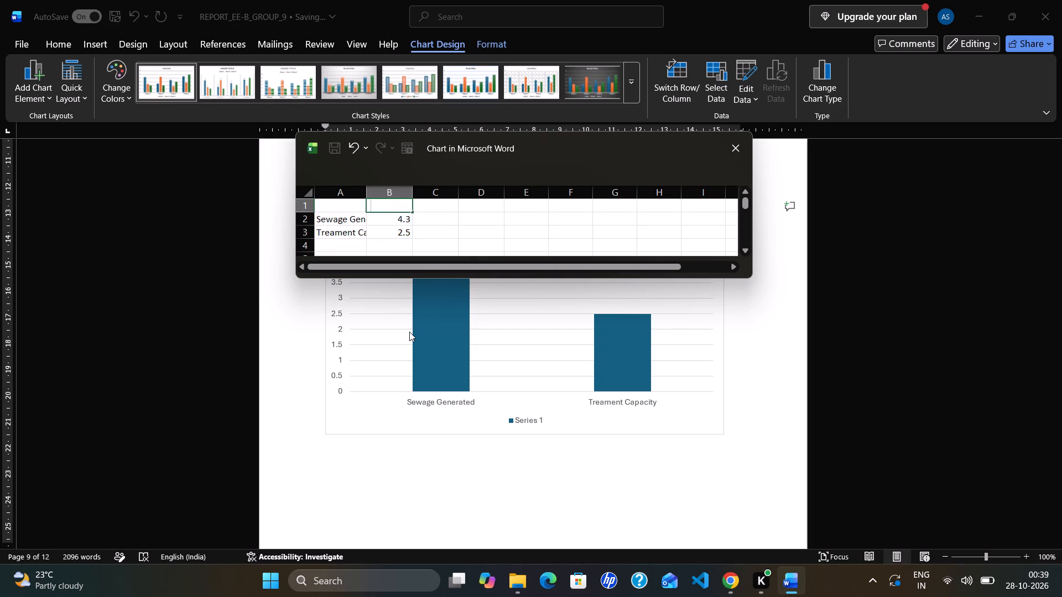
pyautogui.press('Return')
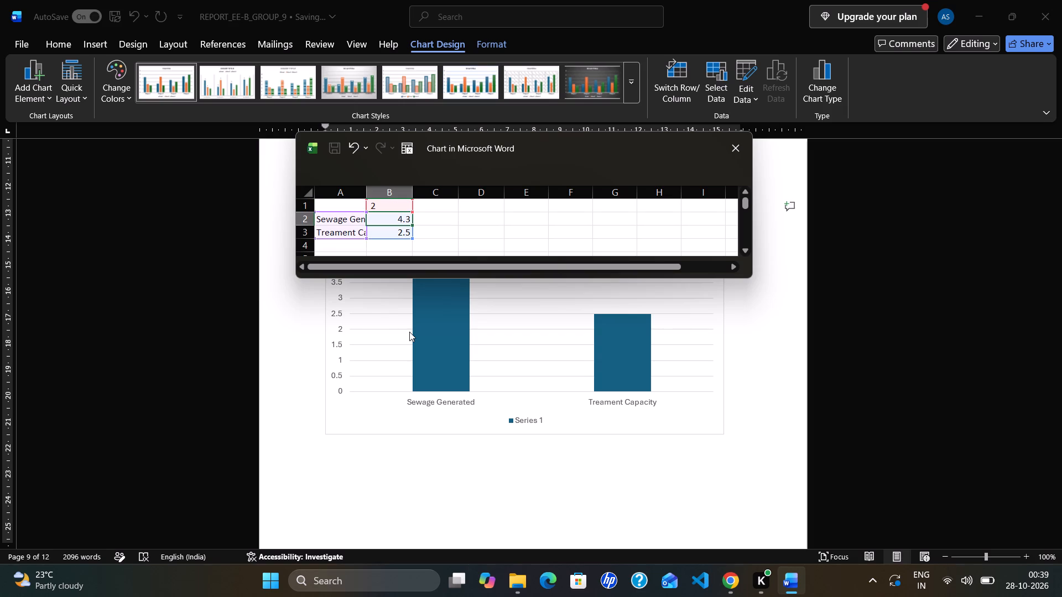
pyautogui.press('Up')
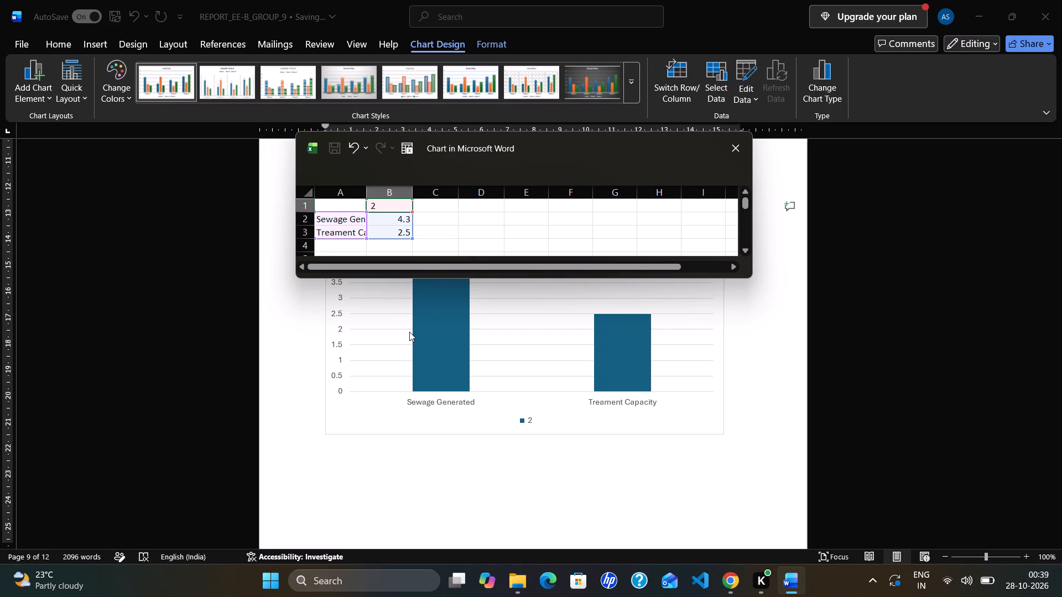
pyautogui.press('BackSpace')
pyautogui.press('space')
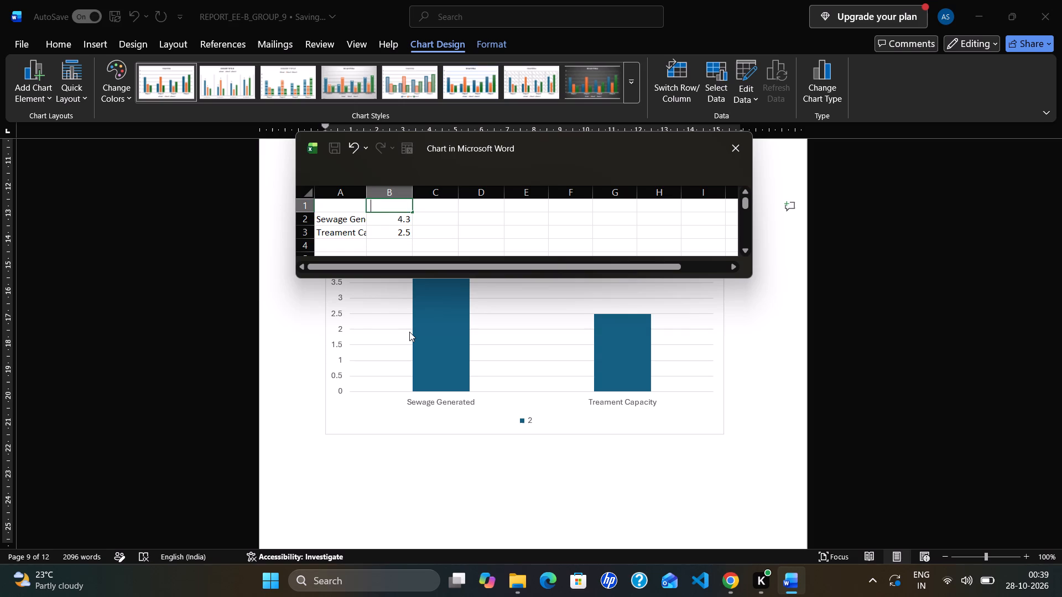
pyautogui.press('space')
pyautogui.press('space')
pyautogui.press('Return')
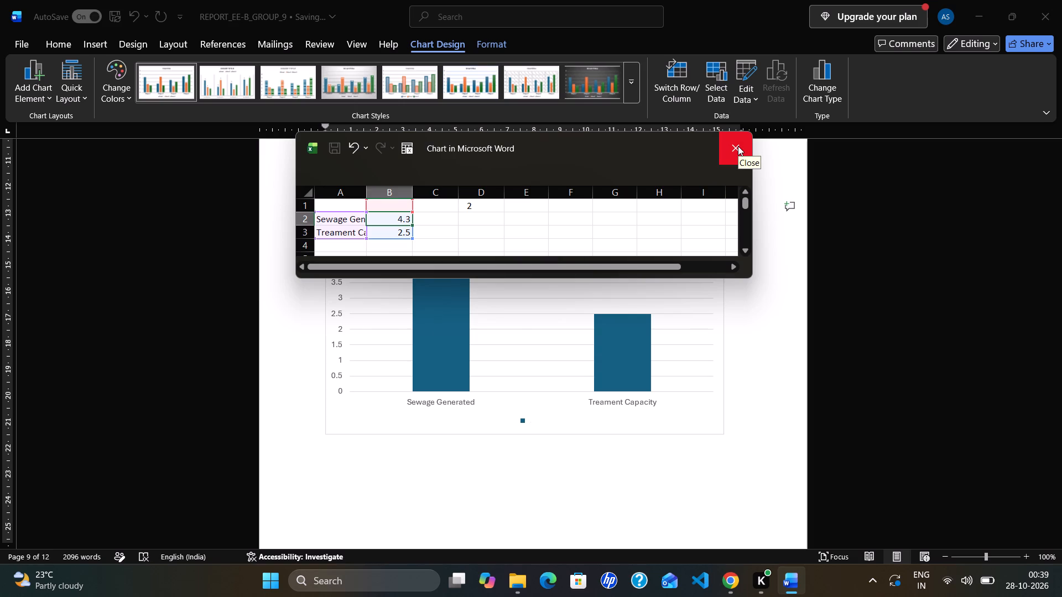
pyautogui.click(738, 146)
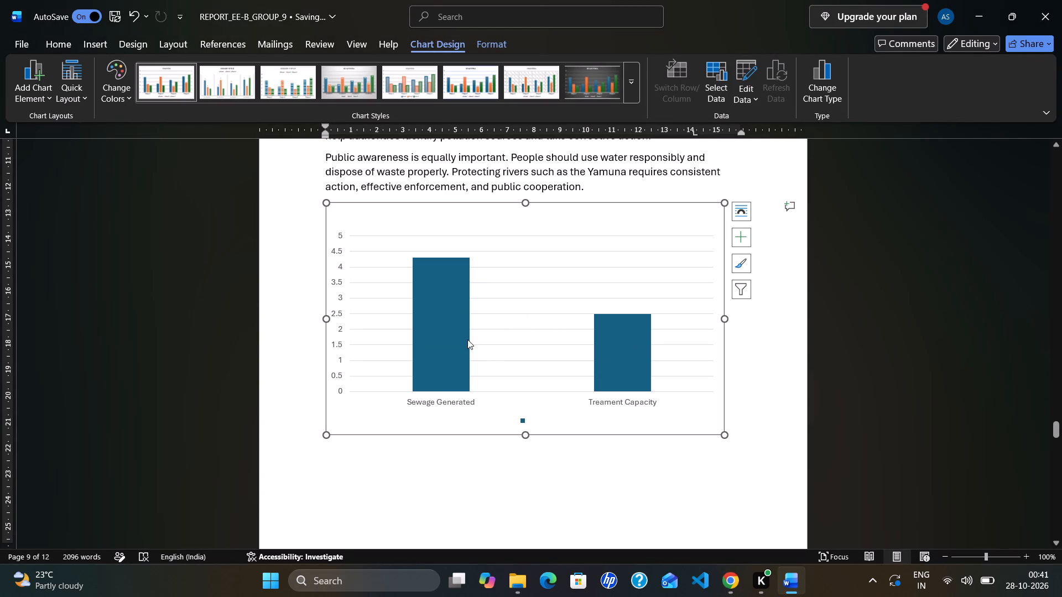
pyautogui.click(749, 244)
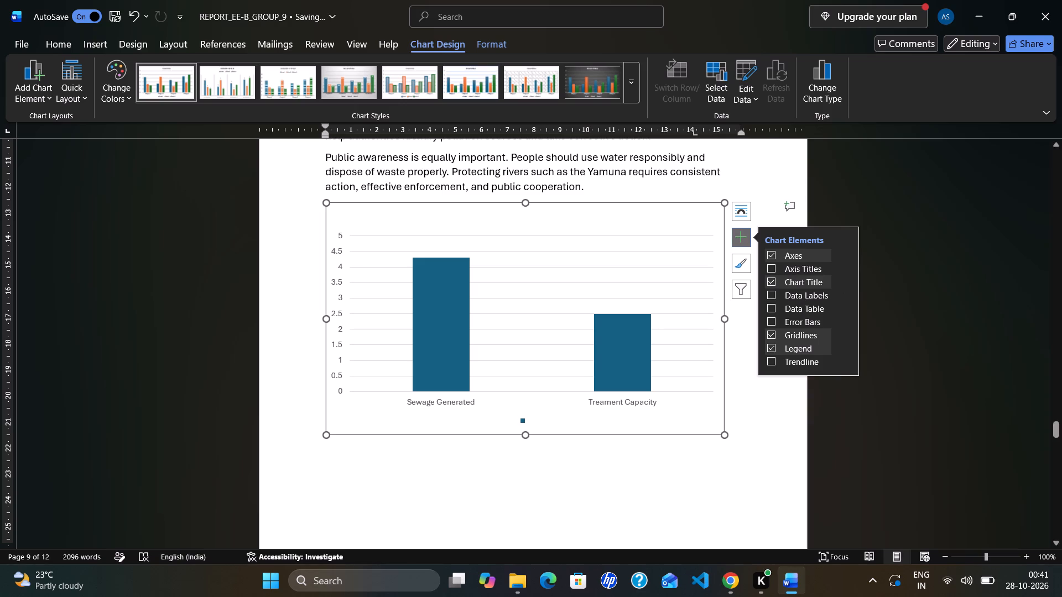
pyautogui.click(740, 212)
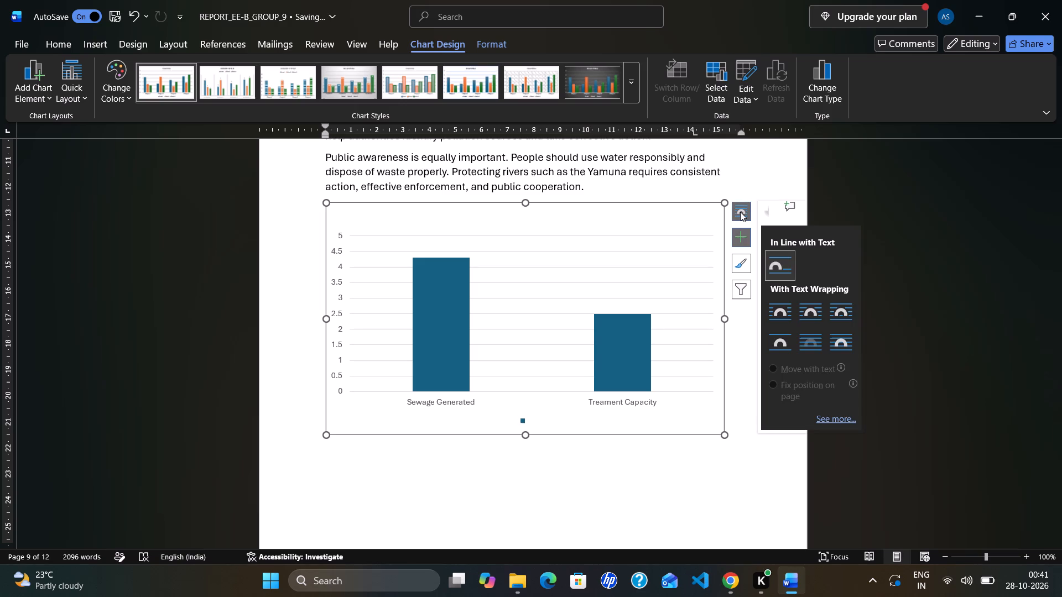
pyautogui.click(843, 213)
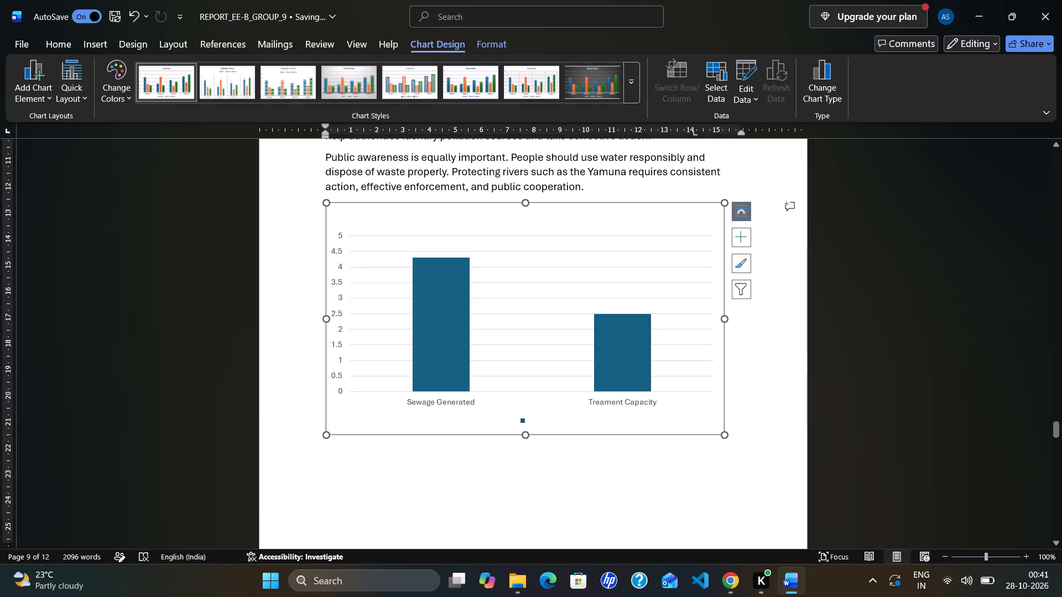
pyautogui.click(747, 259)
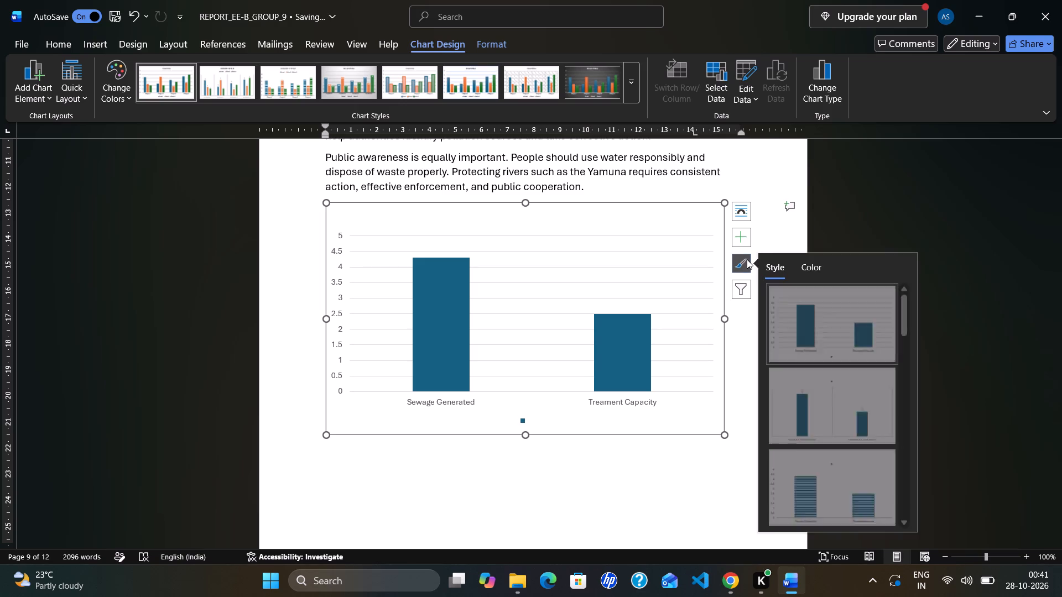
pyautogui.click(741, 237)
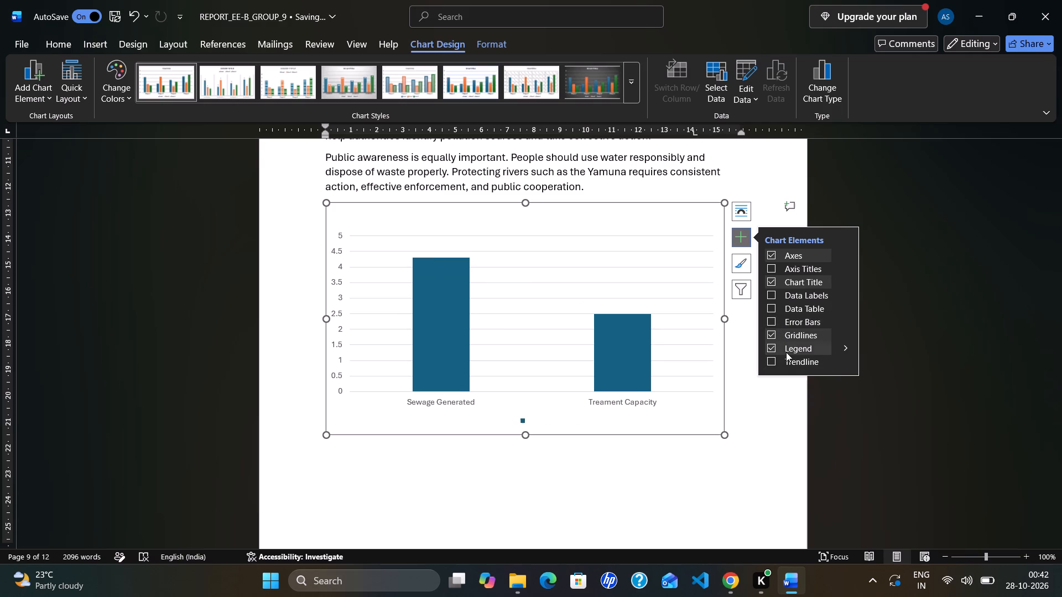
pyautogui.scroll(-5, 786, 349)
pyautogui.scroll(5, 786, 348)
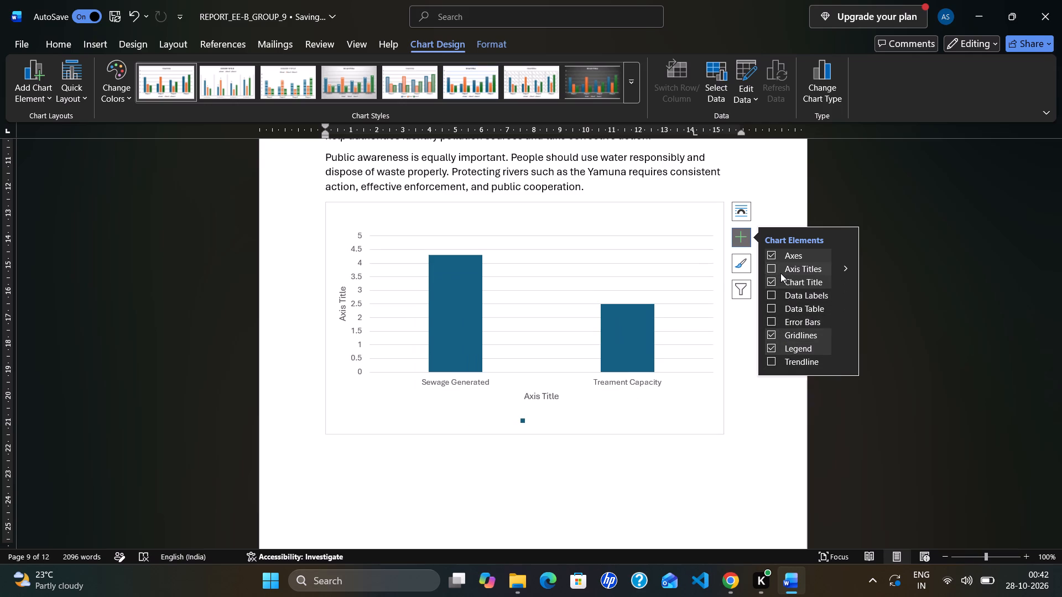
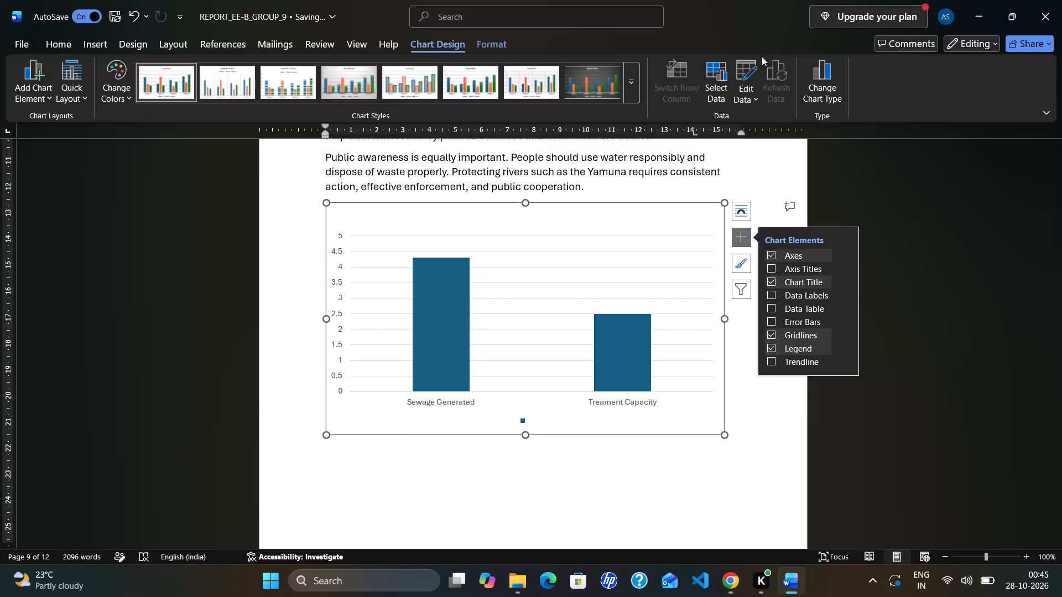
pyautogui.click(749, 74)
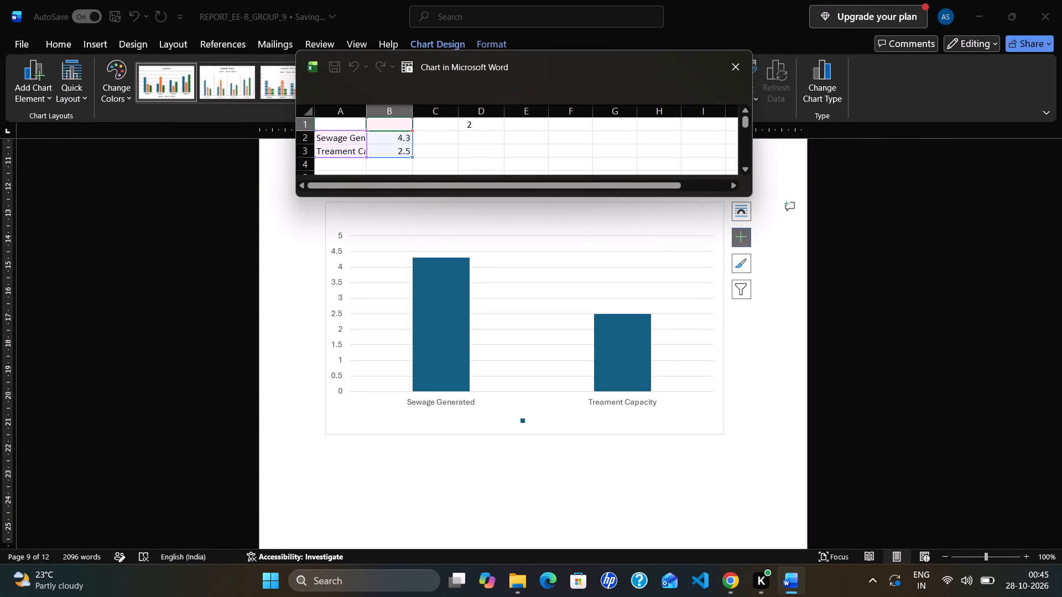
pyautogui.click(398, 135)
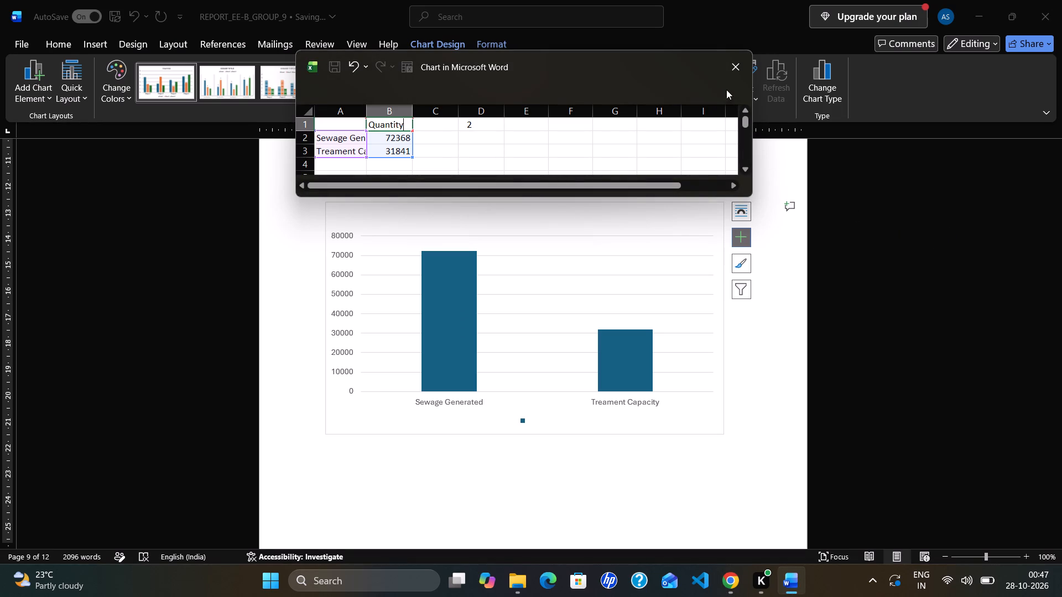
pyautogui.scroll(-3, 643, 146)
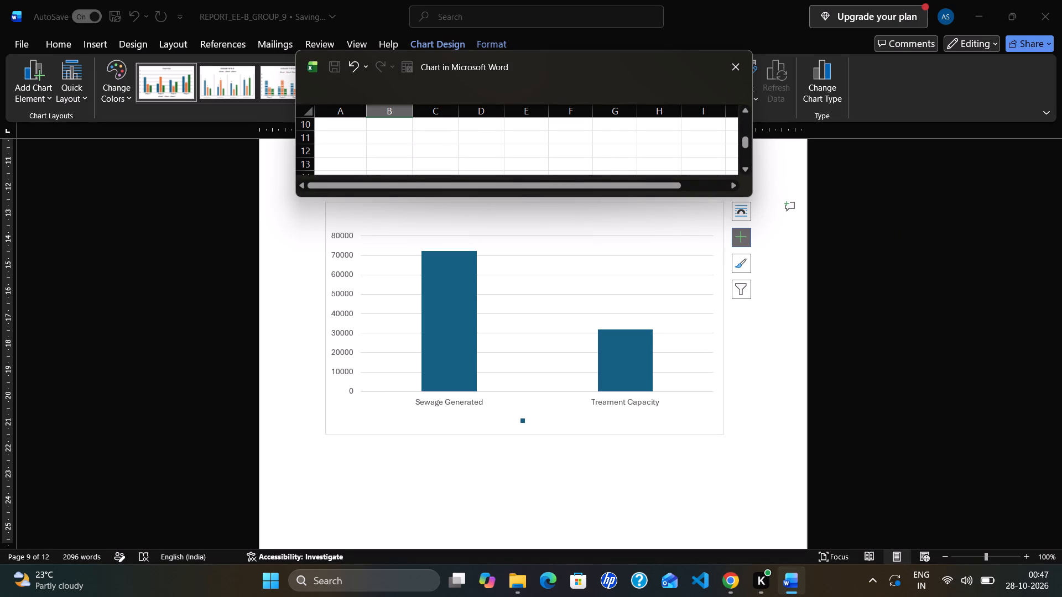
pyautogui.scroll(3, 643, 146)
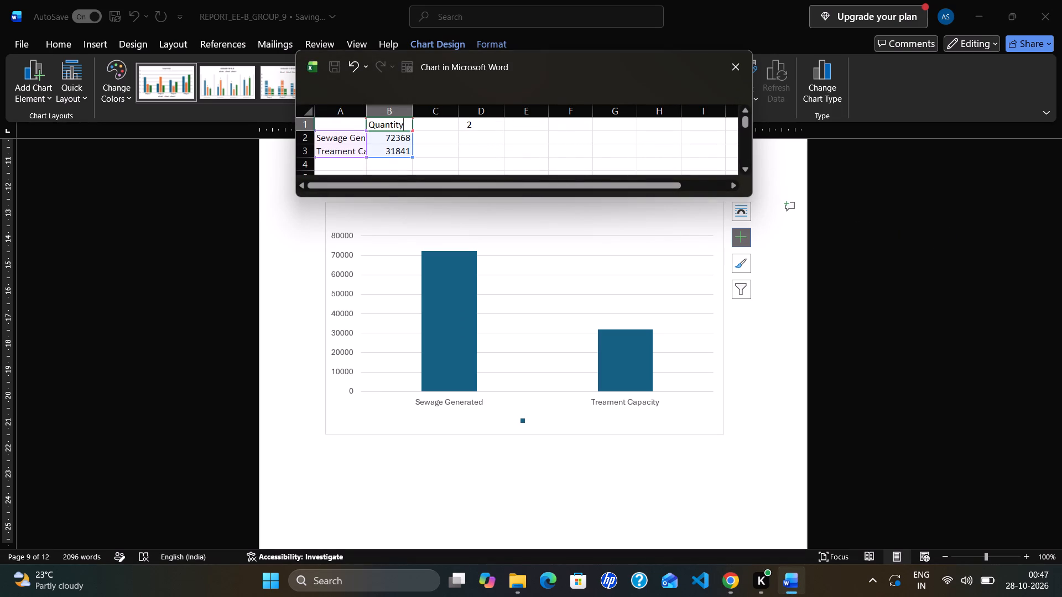
pyautogui.scroll(1, 643, 146)
pyautogui.click(750, 71)
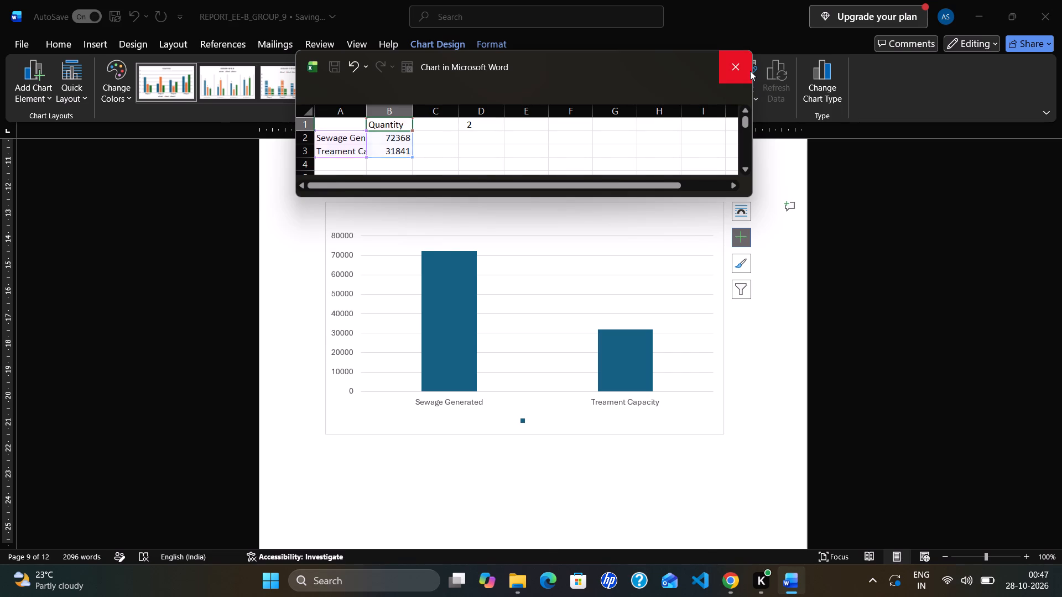
# Return to the Word report and remove the legend from the sewage chart.
pyautogui.hotkey('alt', 'Tab')
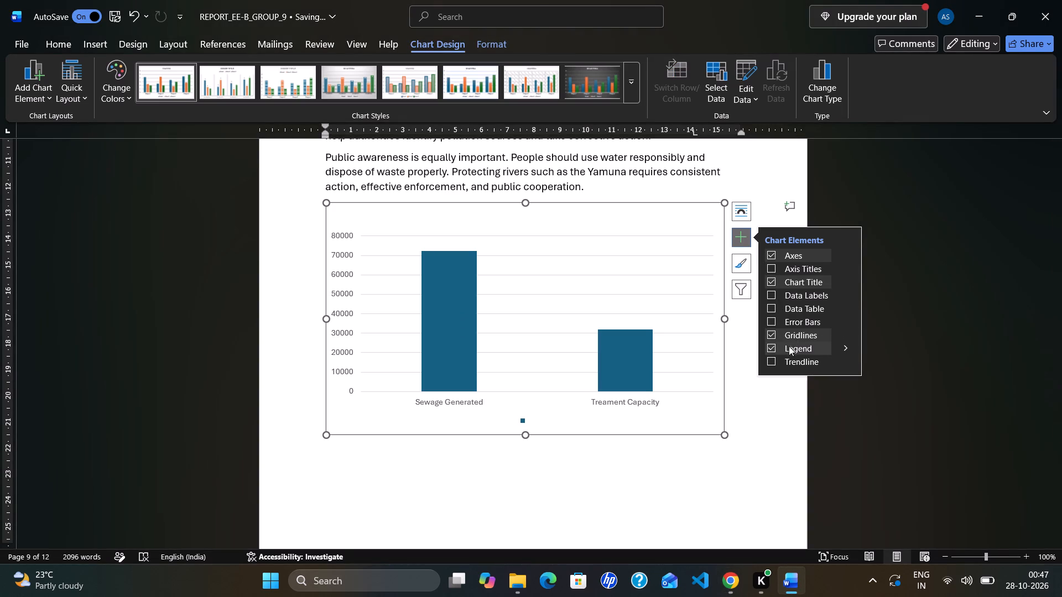
pyautogui.click(769, 348)
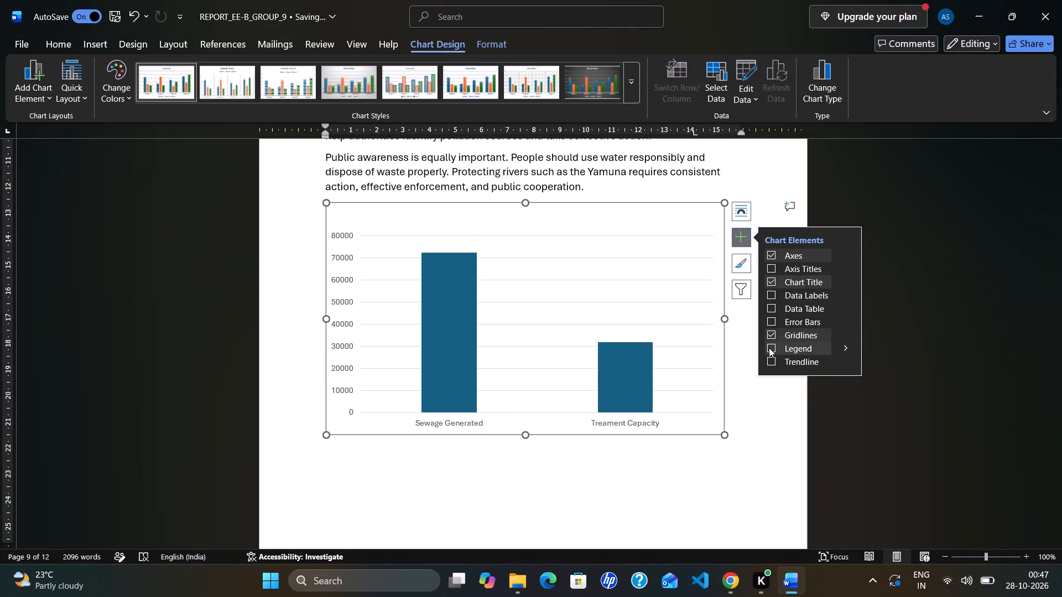
# Add axis titles to the sewage chart and select the horizontal one.
pyautogui.click(770, 268)
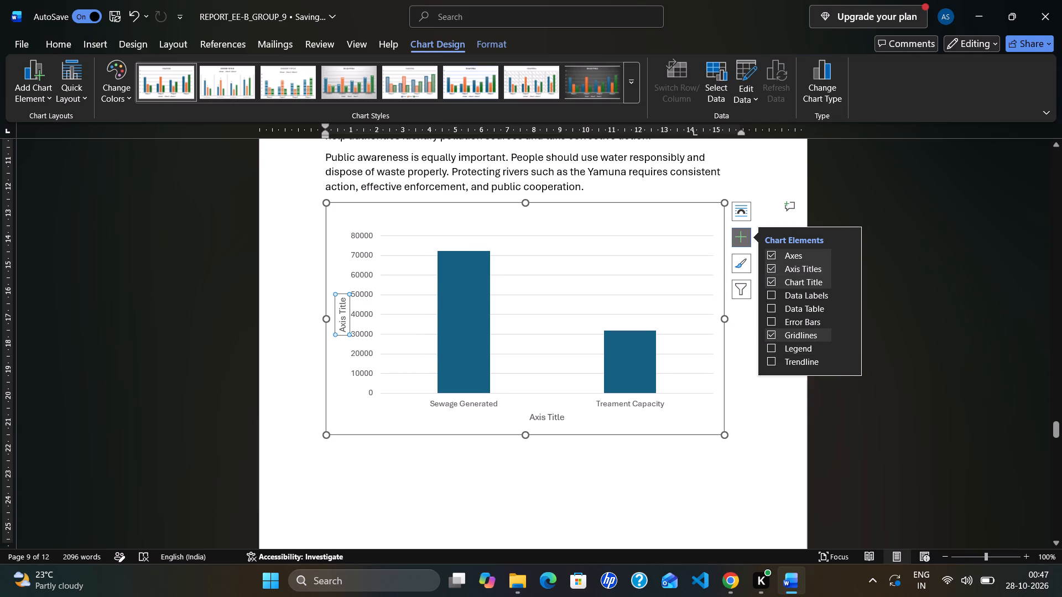
pyautogui.click(549, 418)
# Switch to ChatGPT in Chrome and copy its suggested chart title, "Urban Sewage Generation and Treatment Capacity in India (2020–21)".
pyautogui.hotkey('alt', 'Tab')
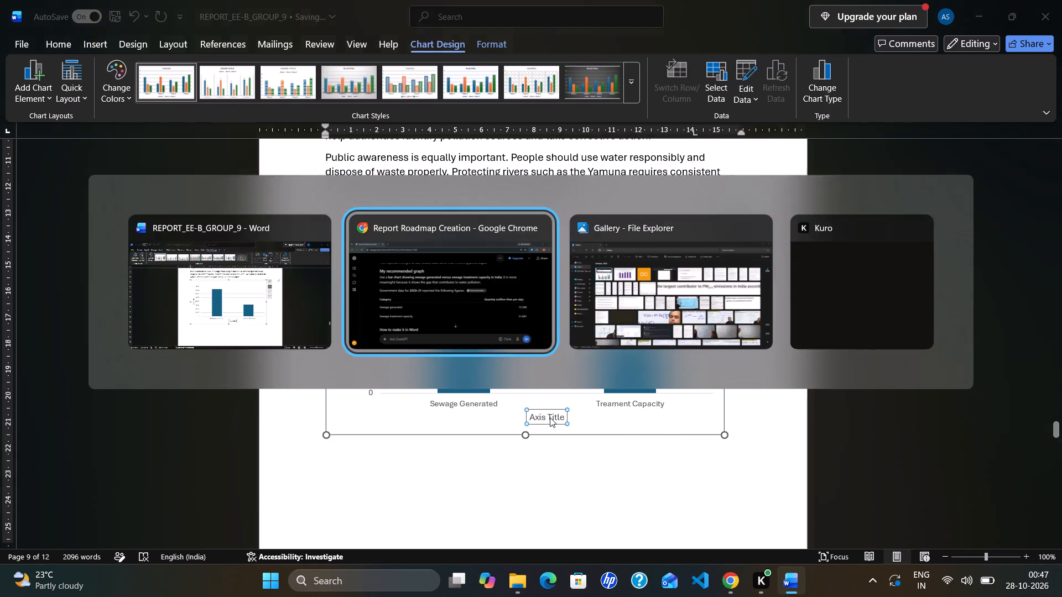
pyautogui.scroll(-5, 550, 417)
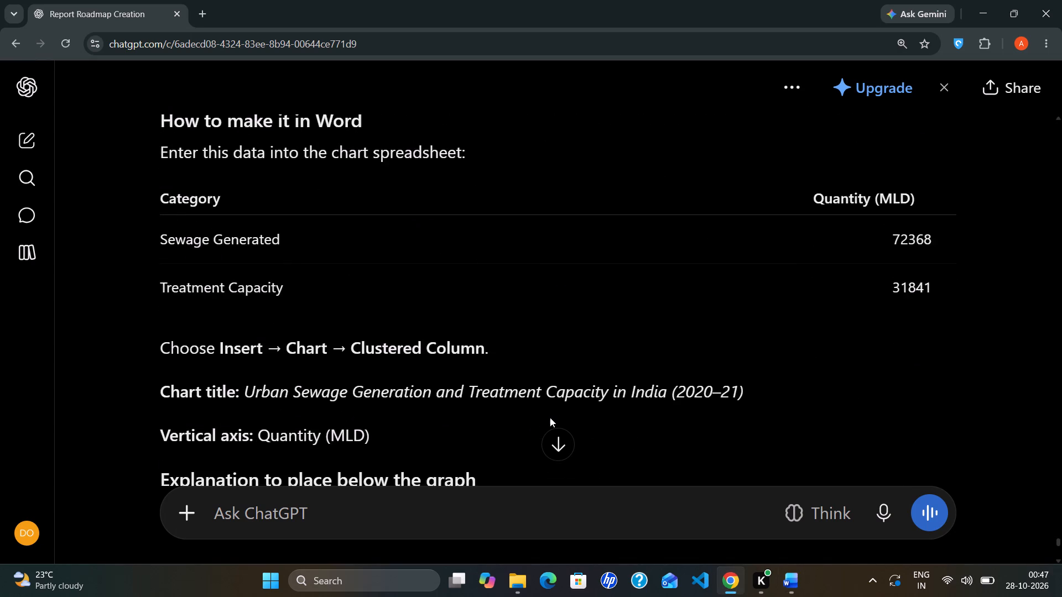
pyautogui.scroll(-3, 550, 417)
pyautogui.scroll(3, 550, 417)
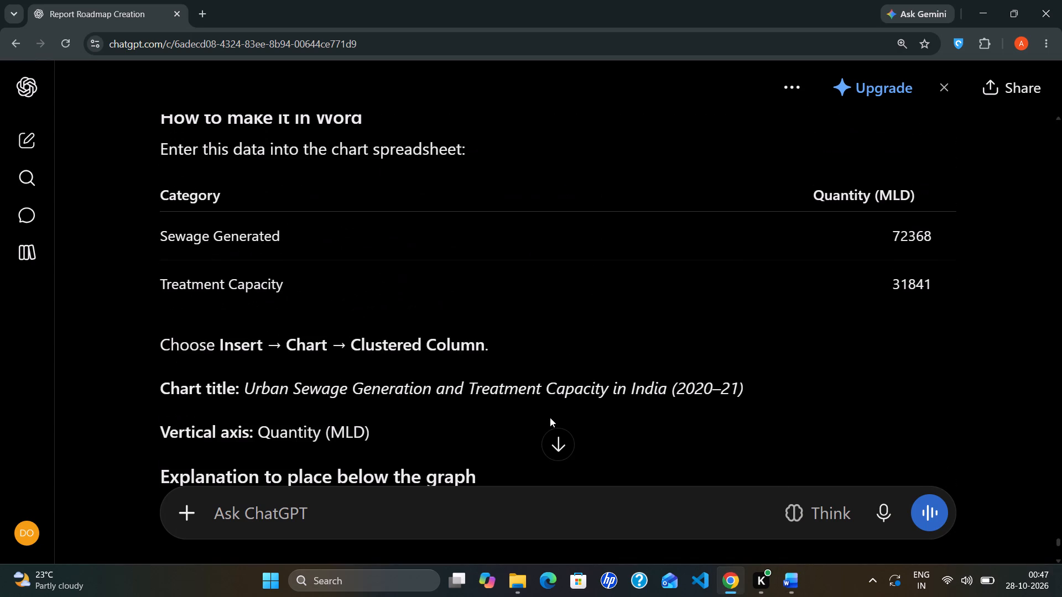
pyautogui.scroll(1, 550, 417)
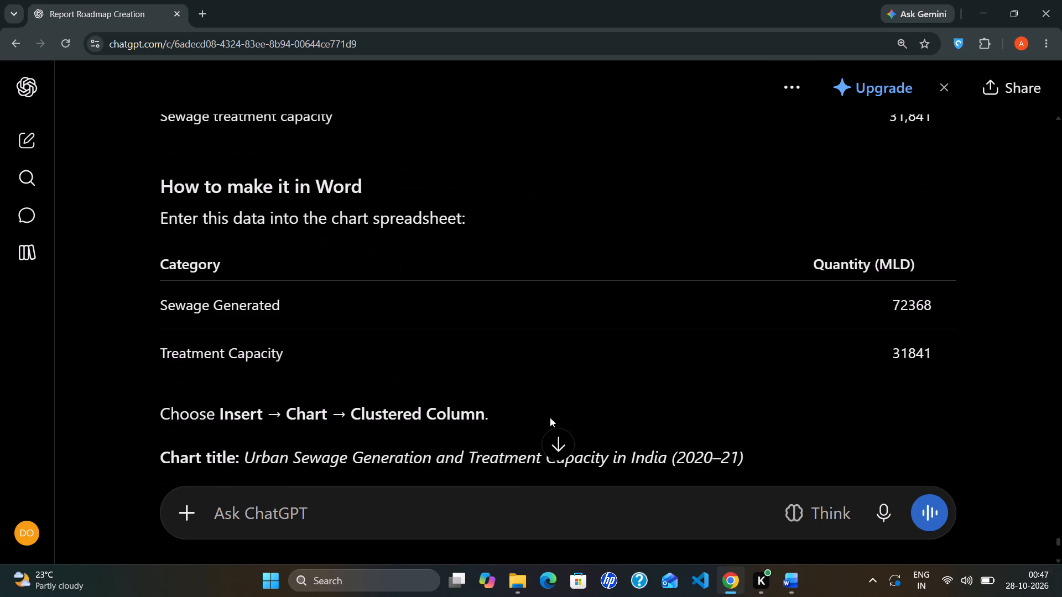
pyautogui.scroll(-1, 550, 417)
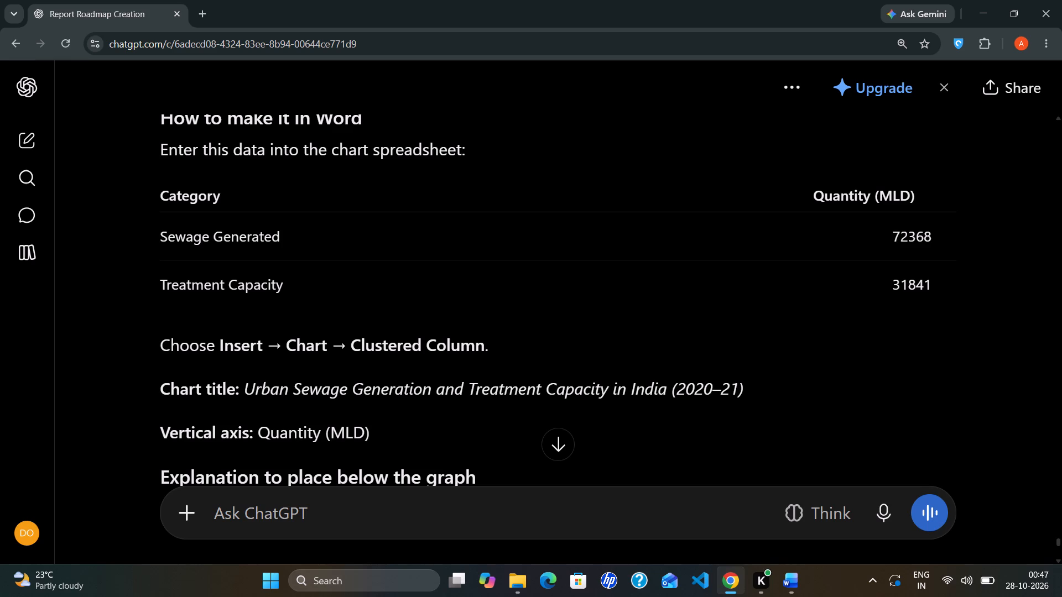
pyautogui.moveTo(246, 389); pyautogui.dragTo(746, 385)
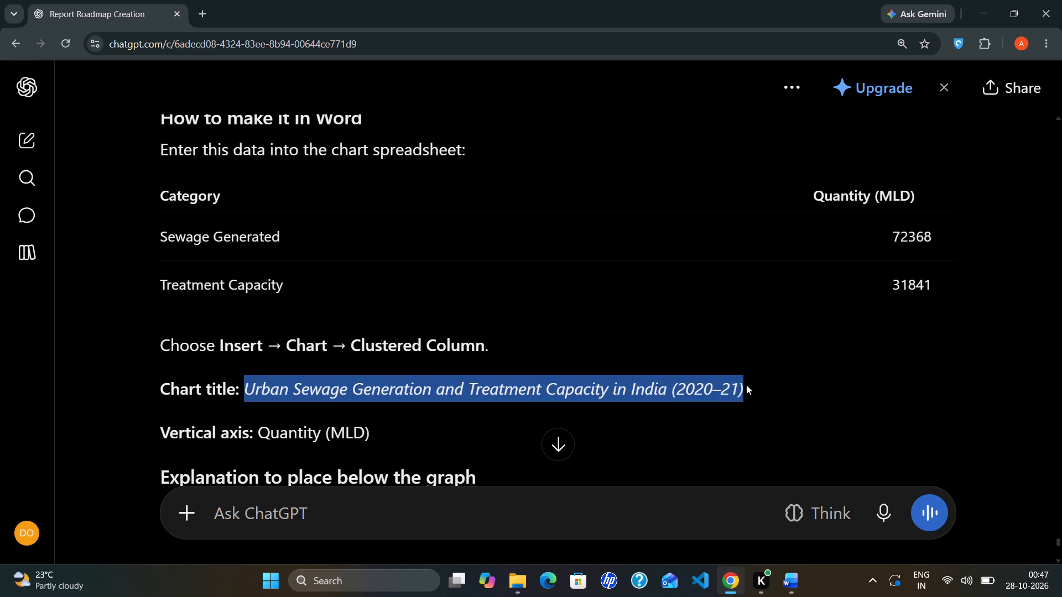
pyautogui.moveTo(746, 385); pyautogui.dragTo(751, 383)
pyautogui.hotkey('ctrl', 'c')
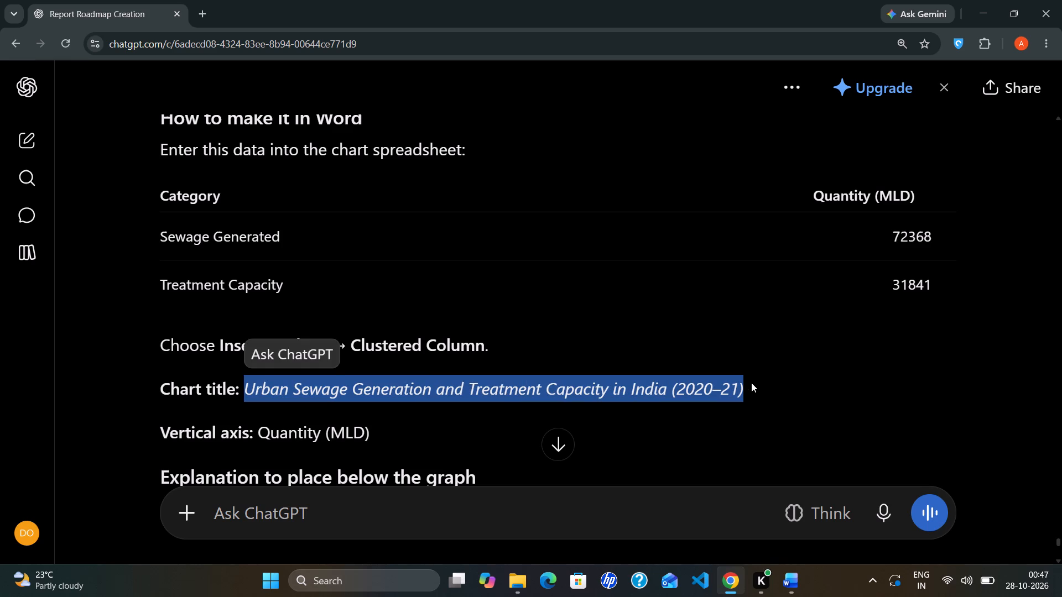
# Return to the Word report and set the chart title to "Urban Sewage Generation and Treatment Capacity in India (2020–21)".
pyautogui.hotkey('alt', 'Tab')
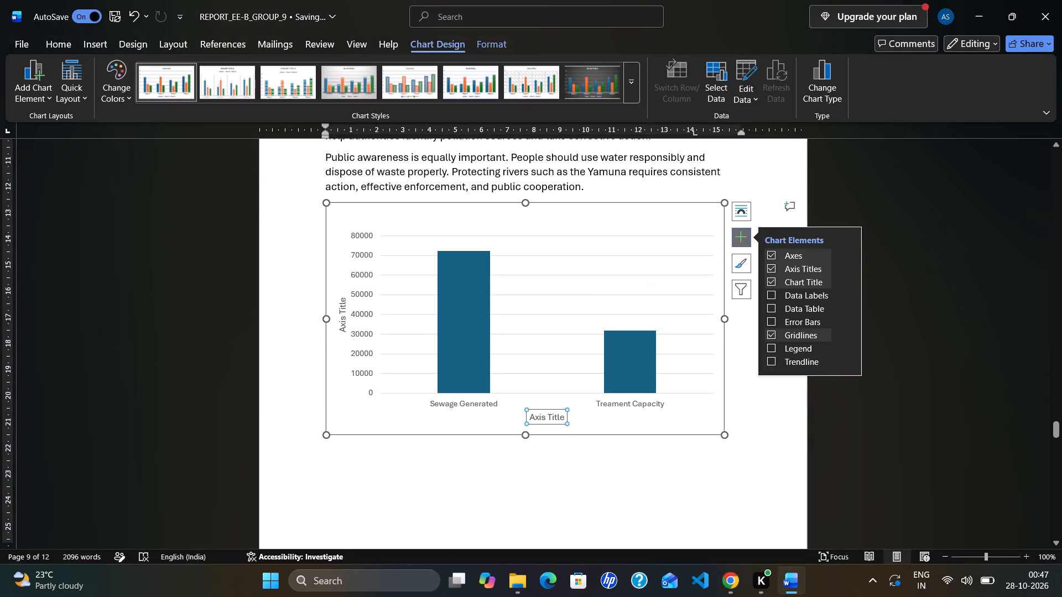
pyautogui.click(767, 278)
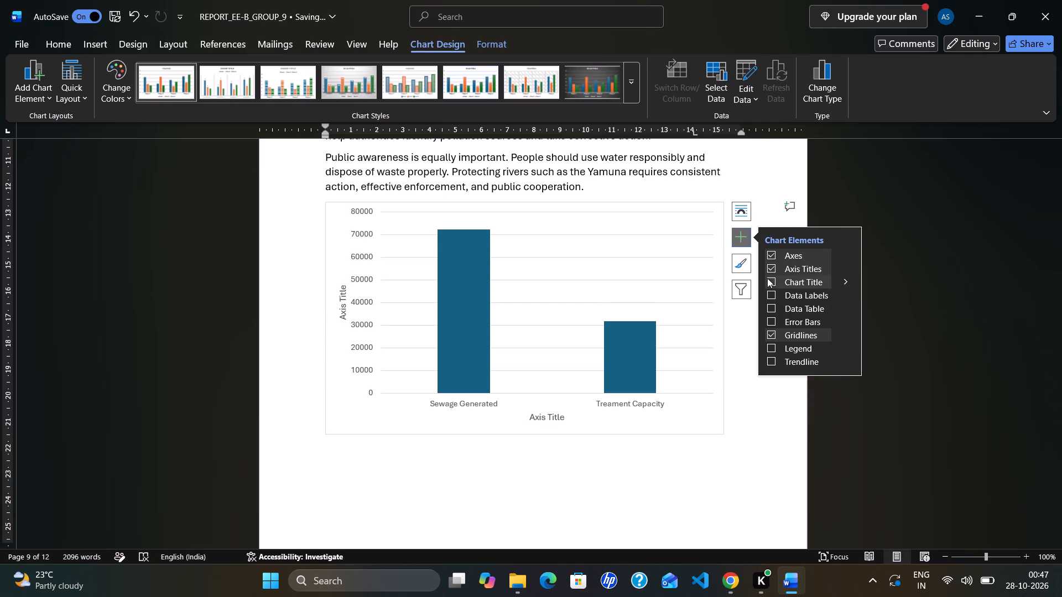
pyautogui.click(767, 278)
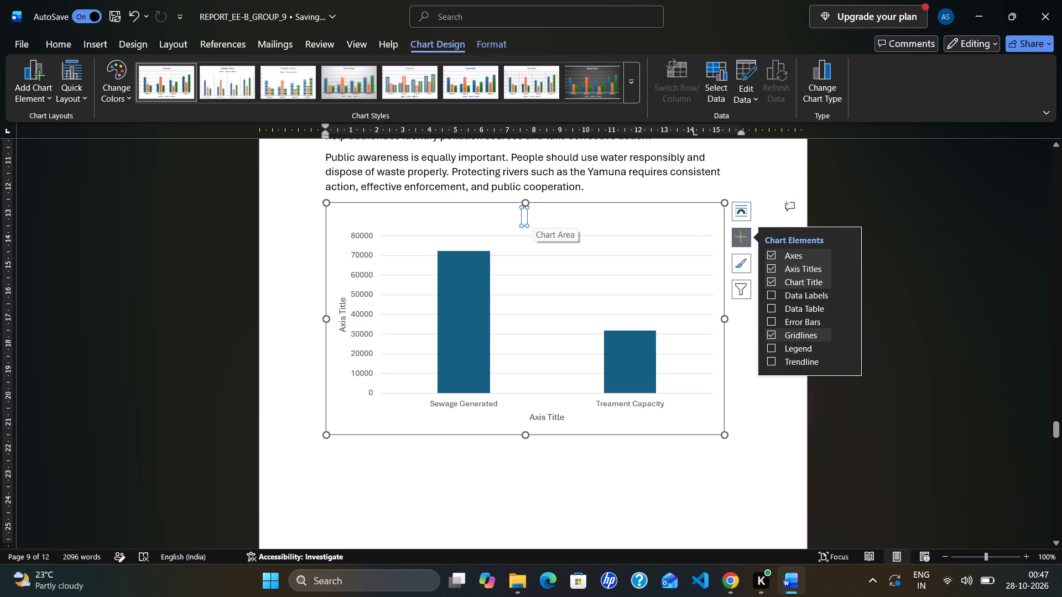
pyautogui.hotkey('ctrl', 'v')
pyautogui.press('a')
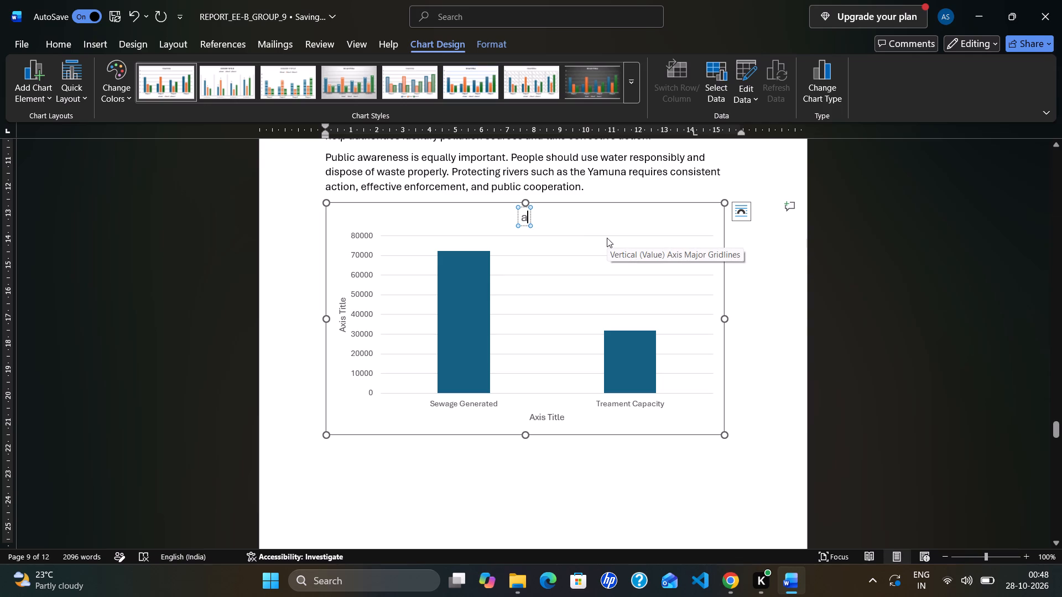
pyautogui.hotkey('ctrl', 'v')
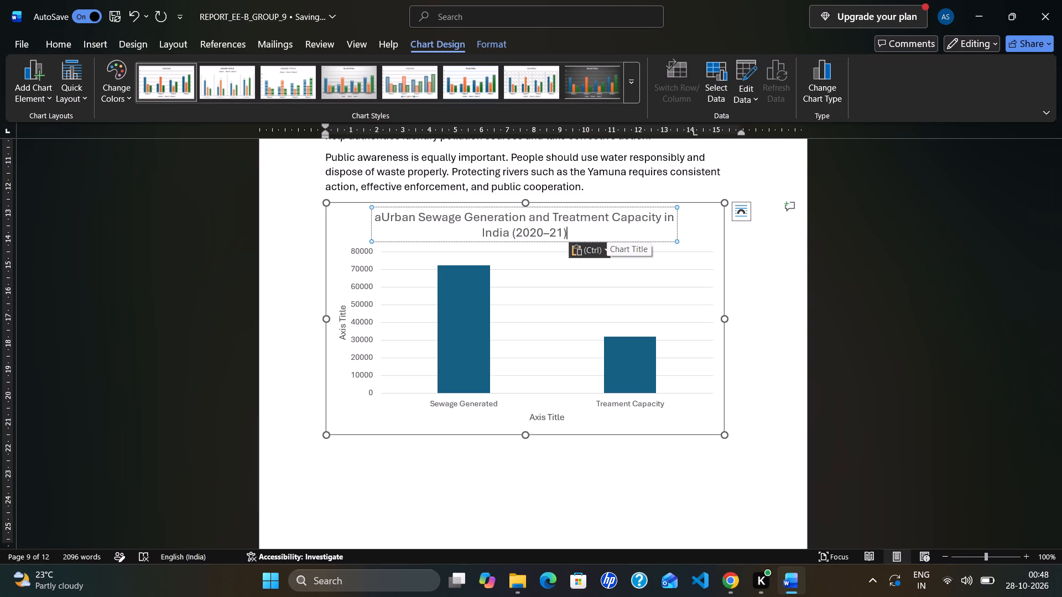
pyautogui.click(380, 217)
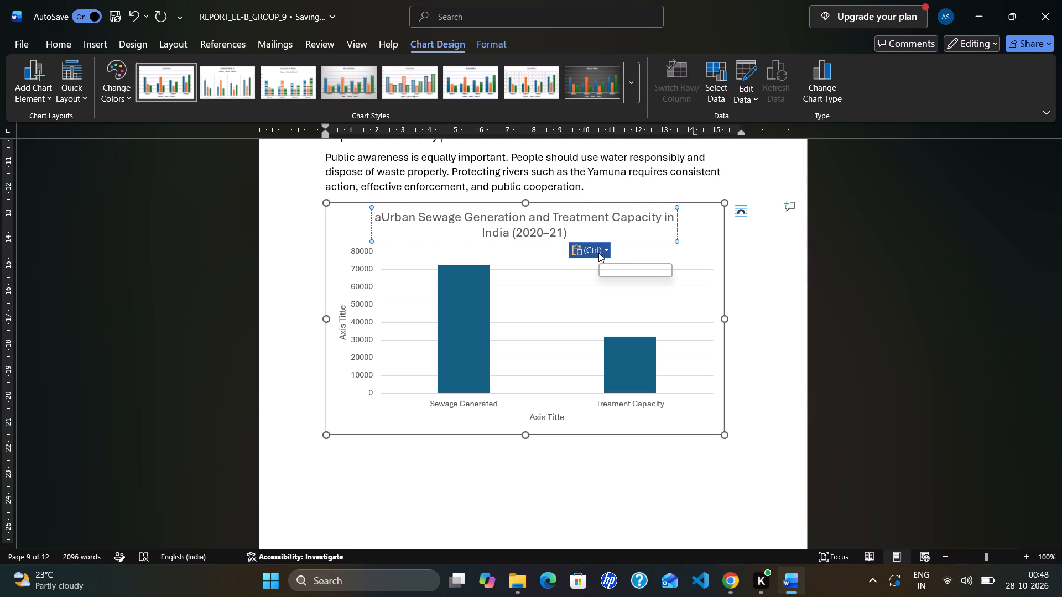
pyautogui.press('BackSpace')
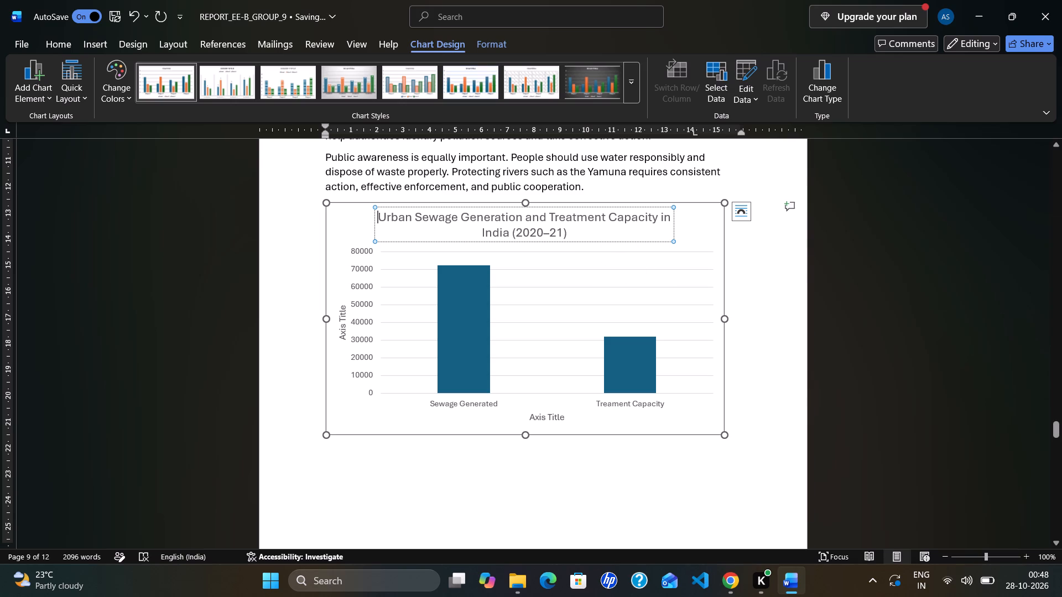
pyautogui.click(549, 420)
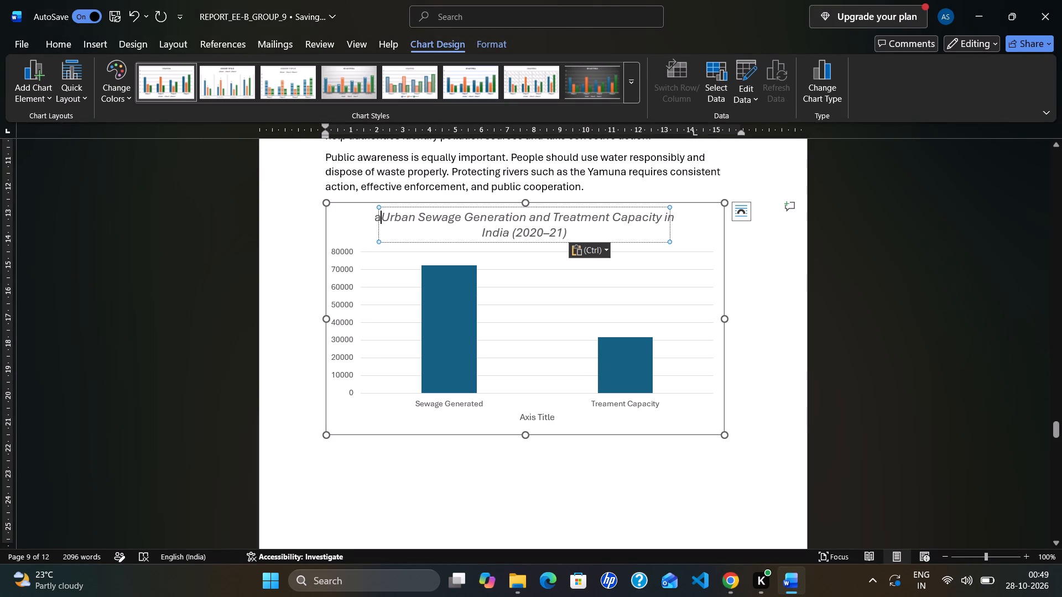
pyautogui.press('BackSpace')
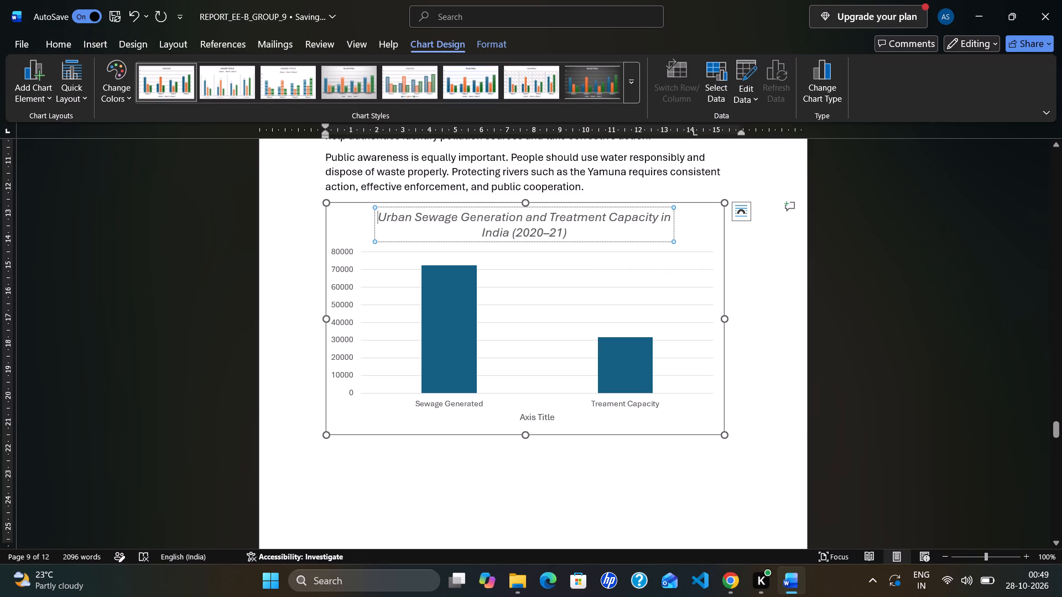
# Look through the report from the sewage chart up to the cover page and back down, examining its sections and the PM2.5 chart.
pyautogui.scroll(-1, 752, 304)
pyautogui.scroll(2, 752, 304)
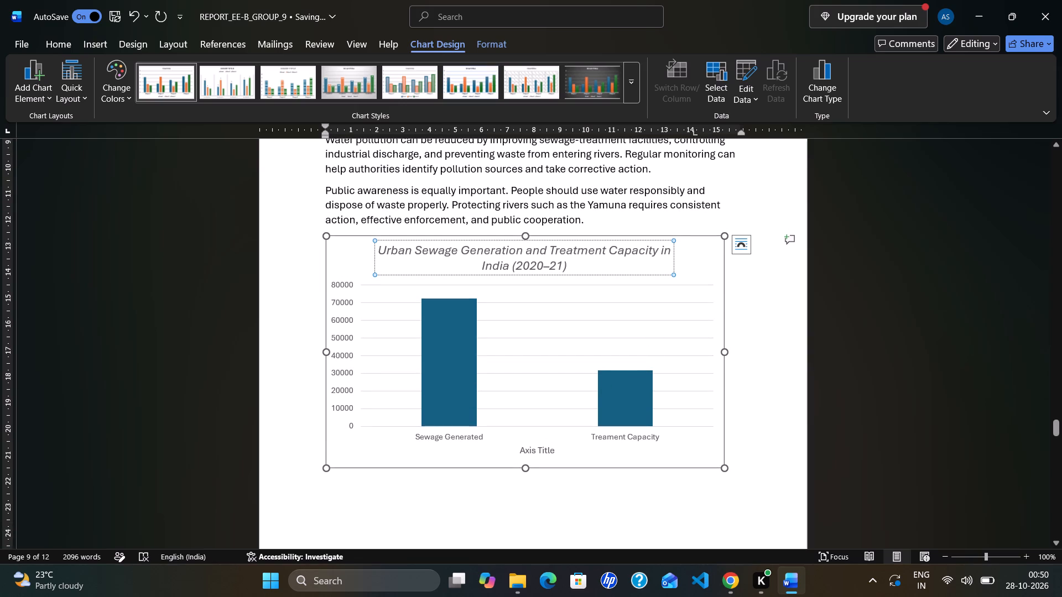
pyautogui.click(572, 342)
pyautogui.scroll(20, 572, 342)
pyautogui.scroll(9, 572, 342)
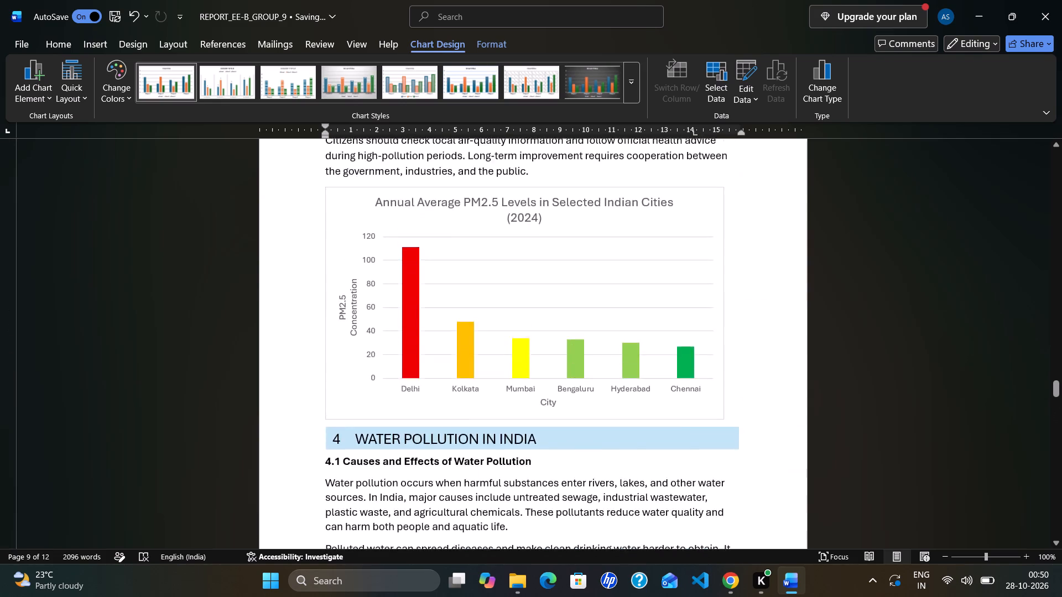
pyautogui.scroll(20, 572, 342)
pyautogui.scroll(19, 572, 342)
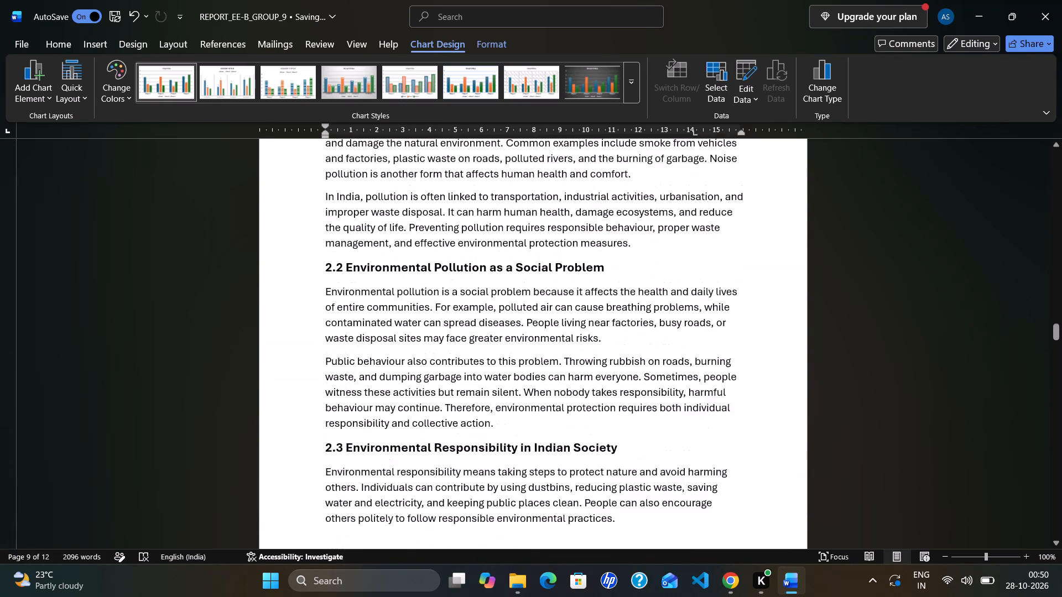
pyautogui.scroll(20, 572, 342)
pyautogui.scroll(19, 572, 342)
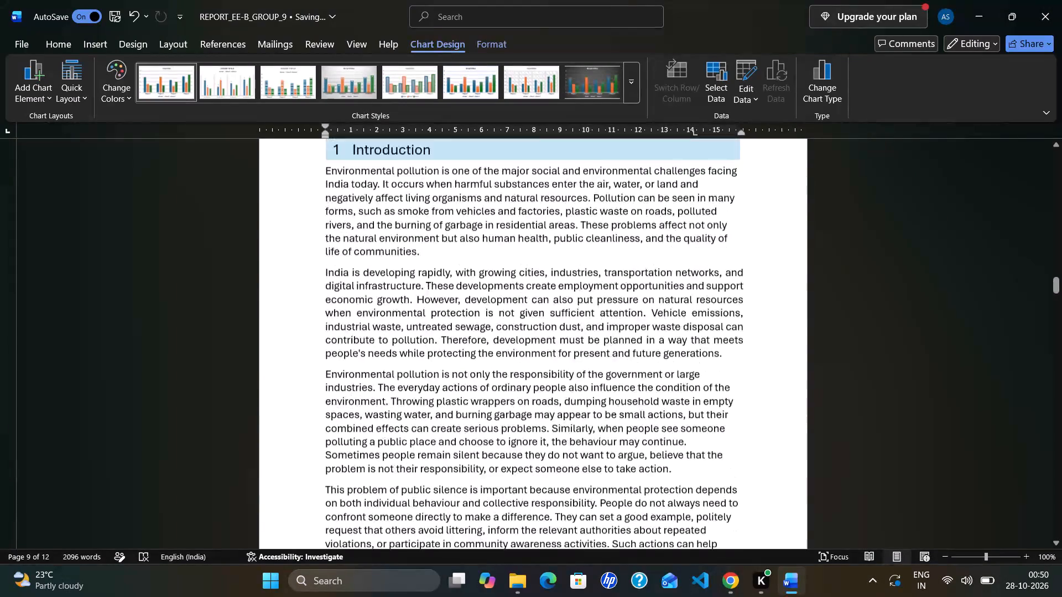
pyautogui.scroll(1, 572, 342)
pyautogui.scroll(20, 572, 342)
pyautogui.scroll(6, 572, 342)
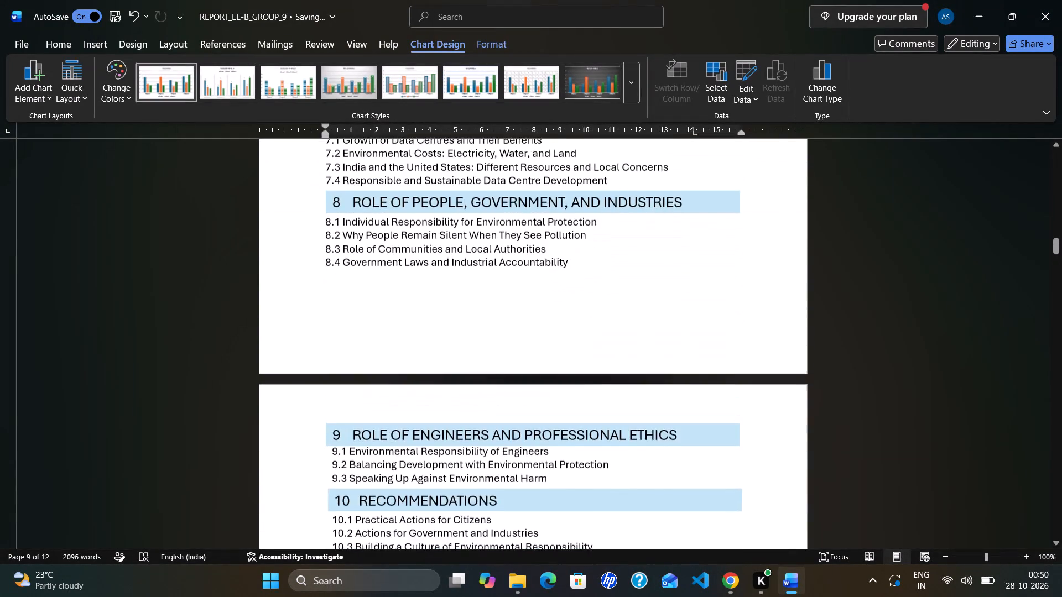
pyautogui.scroll(20, 572, 342)
pyautogui.scroll(14, 572, 342)
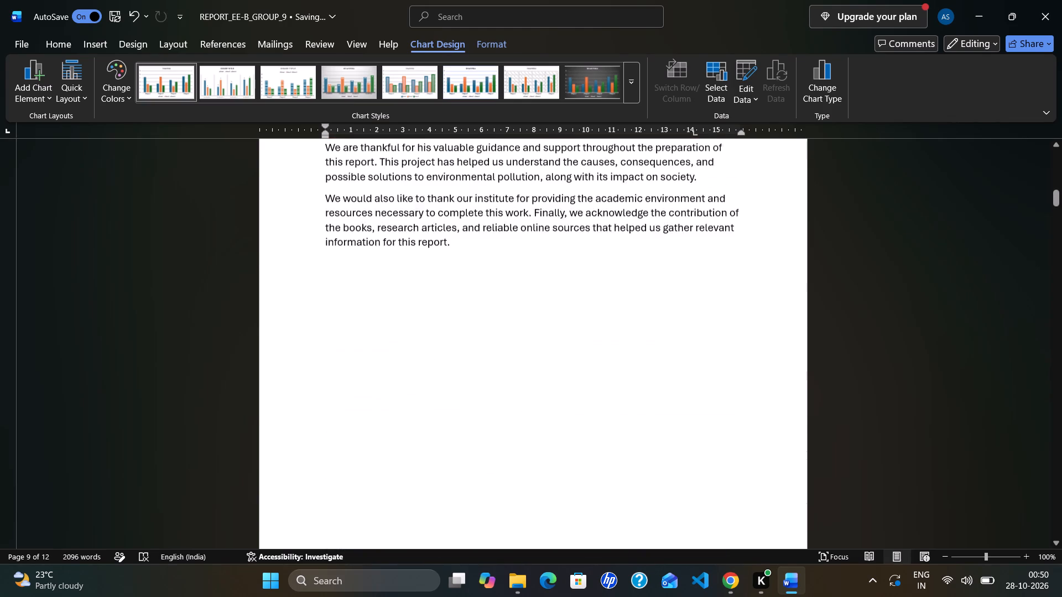
pyautogui.scroll(20, 572, 342)
pyautogui.scroll(11, 572, 342)
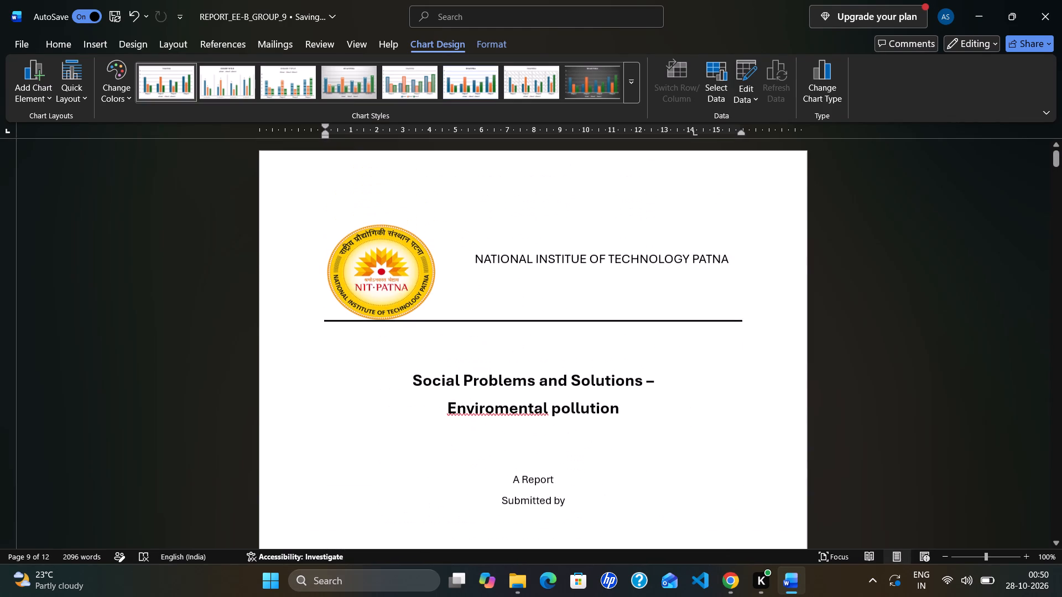
pyautogui.scroll(4, 572, 342)
pyautogui.scroll(-6, 572, 342)
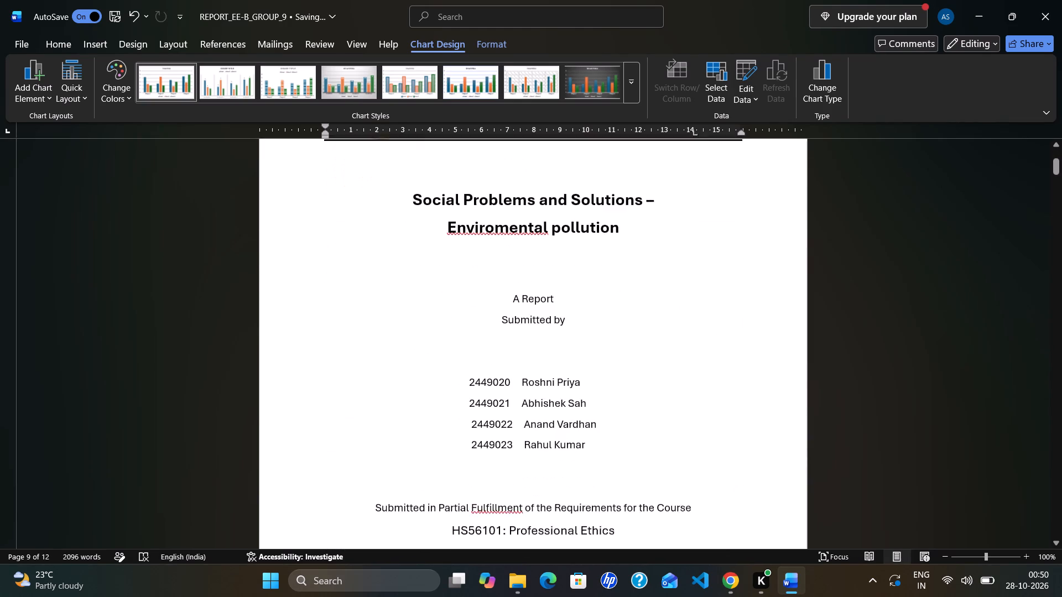
pyautogui.scroll(-20, 572, 342)
pyautogui.scroll(-2, 572, 342)
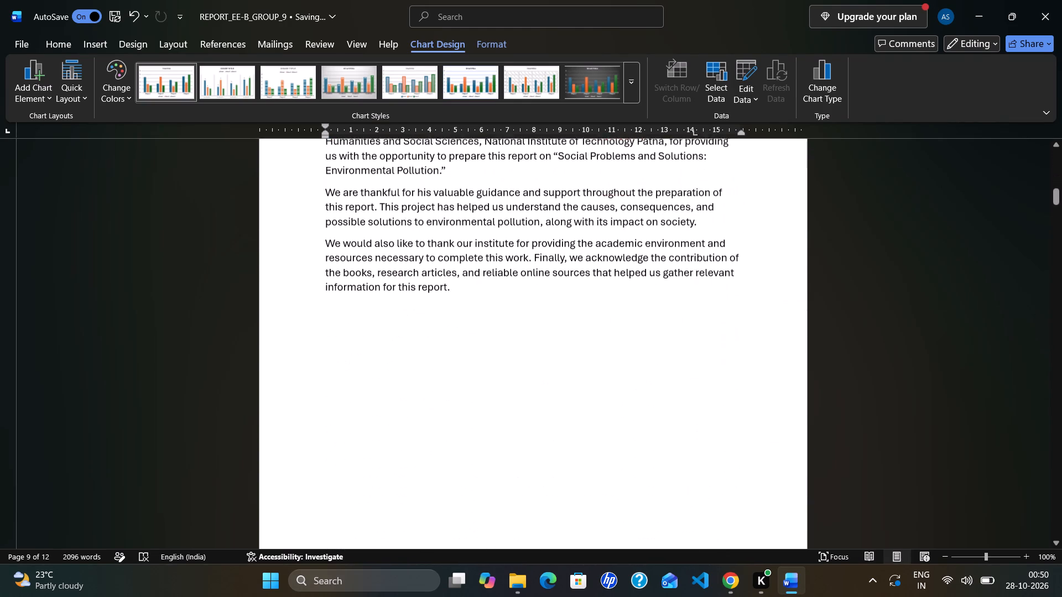
pyautogui.scroll(-20, 572, 342)
pyautogui.scroll(-9, 572, 342)
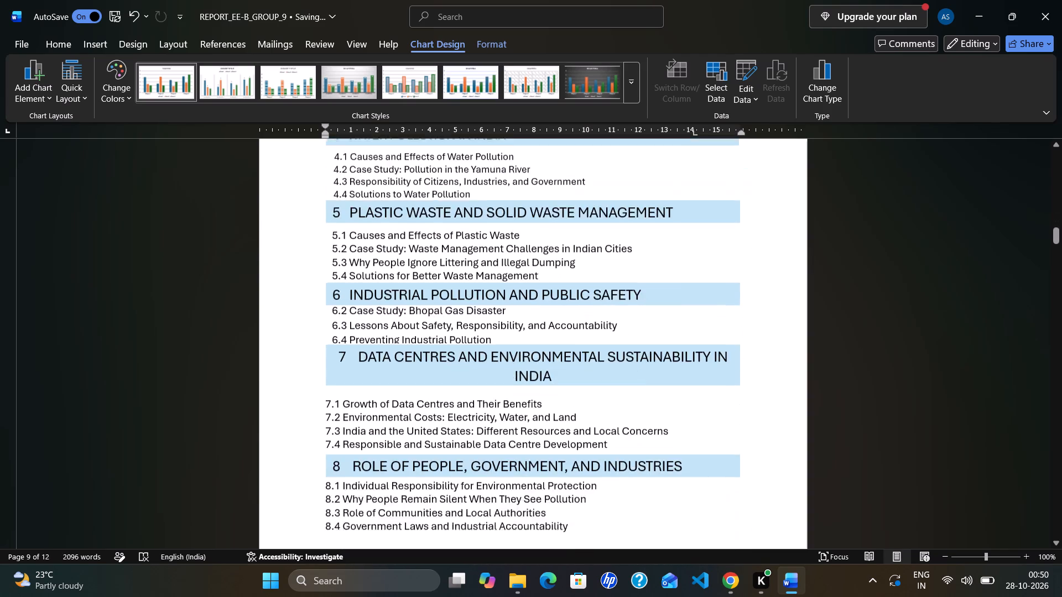
pyautogui.scroll(-20, 580, 351)
pyautogui.scroll(-8, 587, 361)
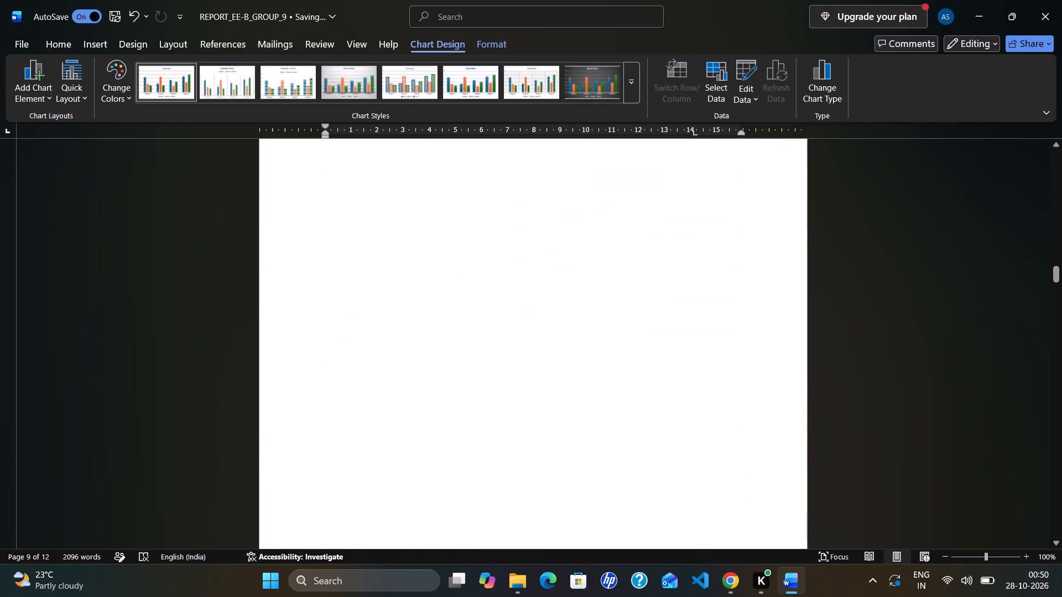
pyautogui.scroll(-20, 589, 361)
pyautogui.scroll(-14, 589, 361)
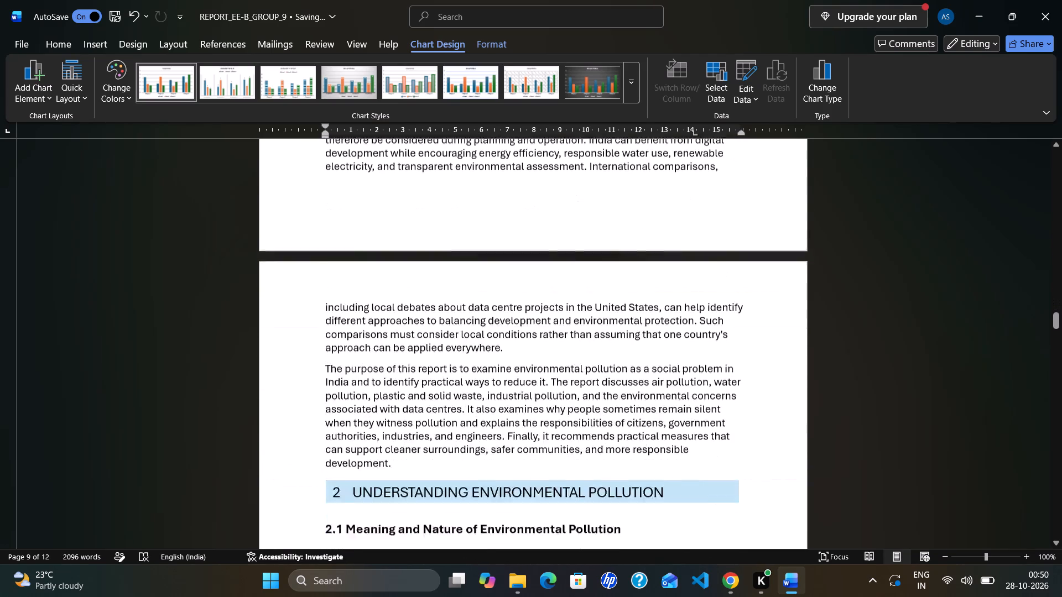
pyautogui.scroll(-20, 589, 361)
pyautogui.scroll(-14, 589, 361)
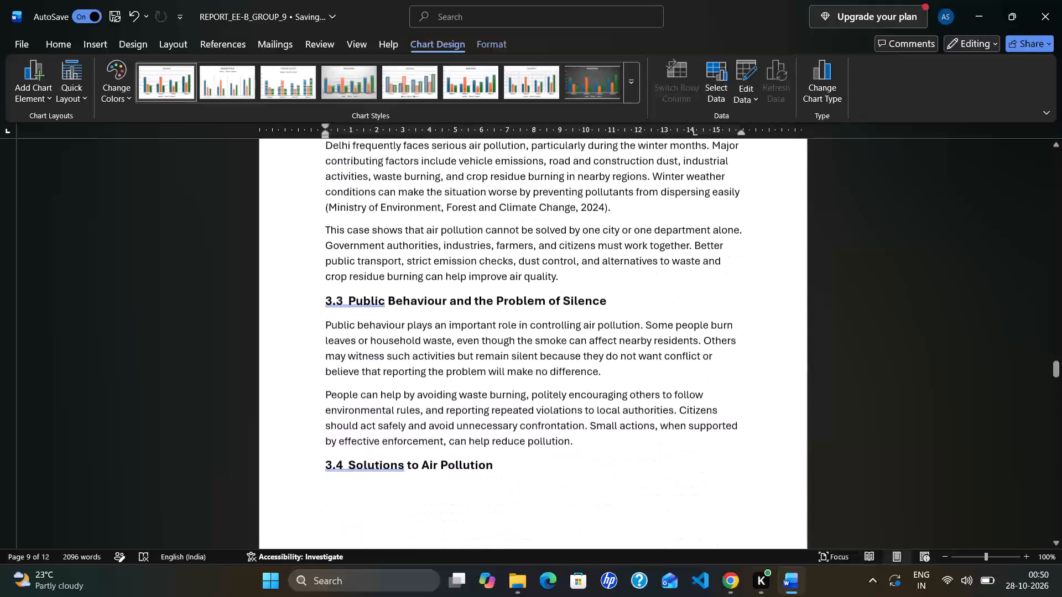
pyautogui.scroll(-12, 589, 361)
pyautogui.scroll(-18, 589, 361)
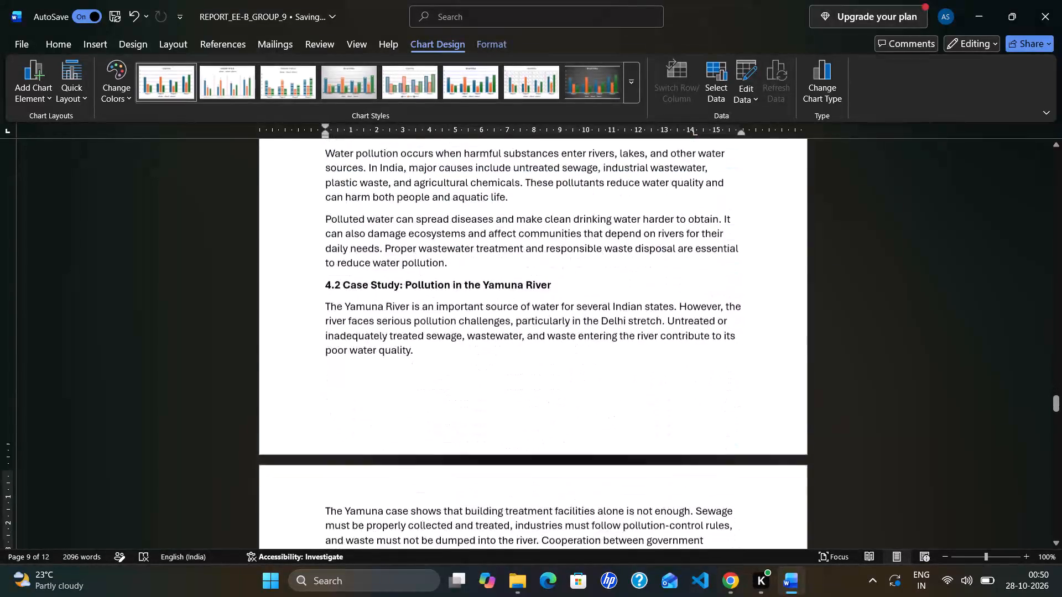
pyautogui.scroll(-16, 589, 361)
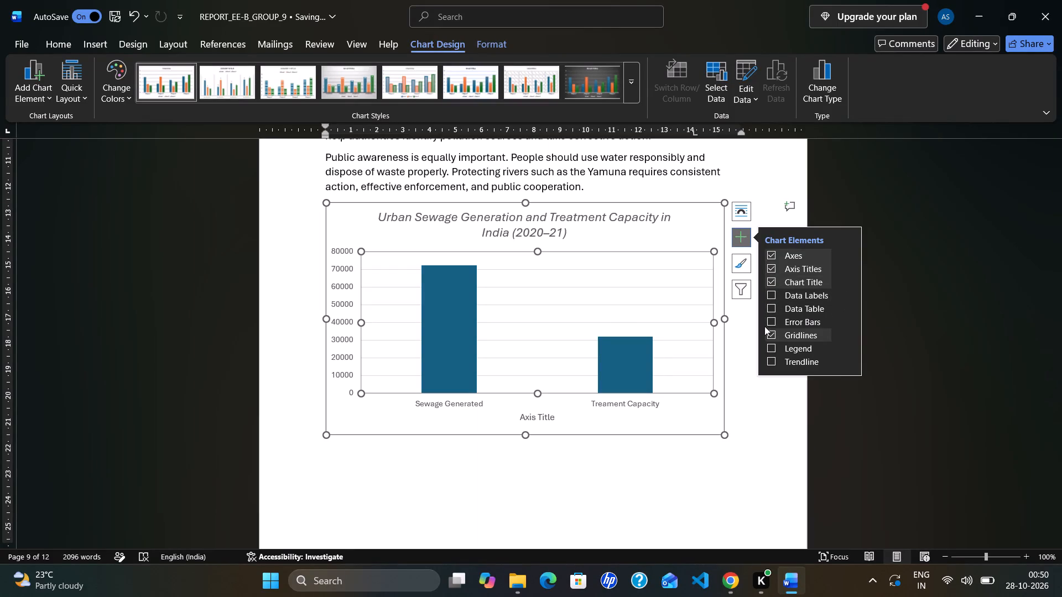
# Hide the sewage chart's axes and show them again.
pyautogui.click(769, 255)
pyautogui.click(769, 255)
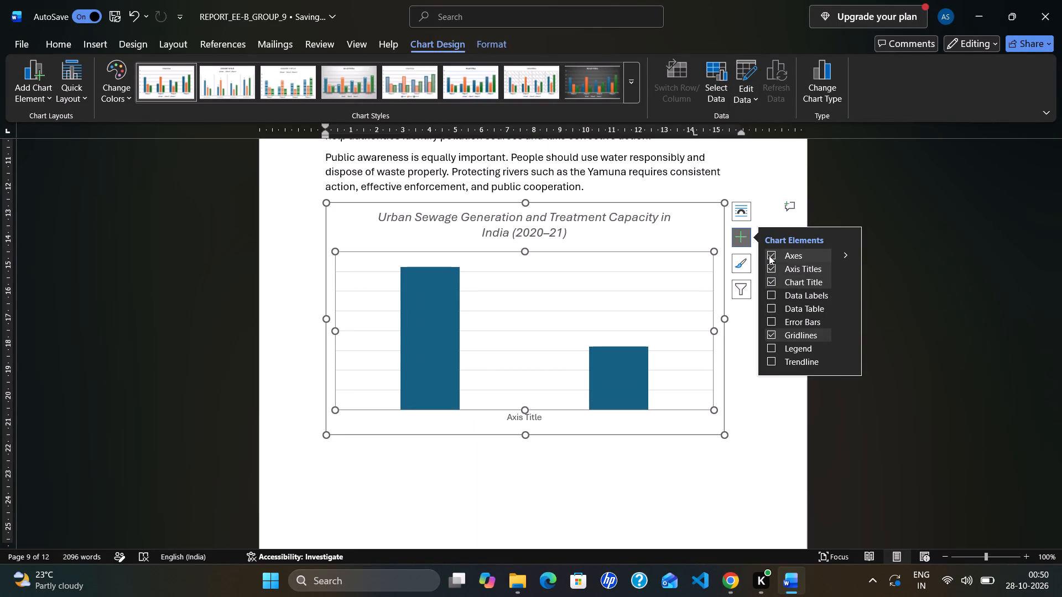
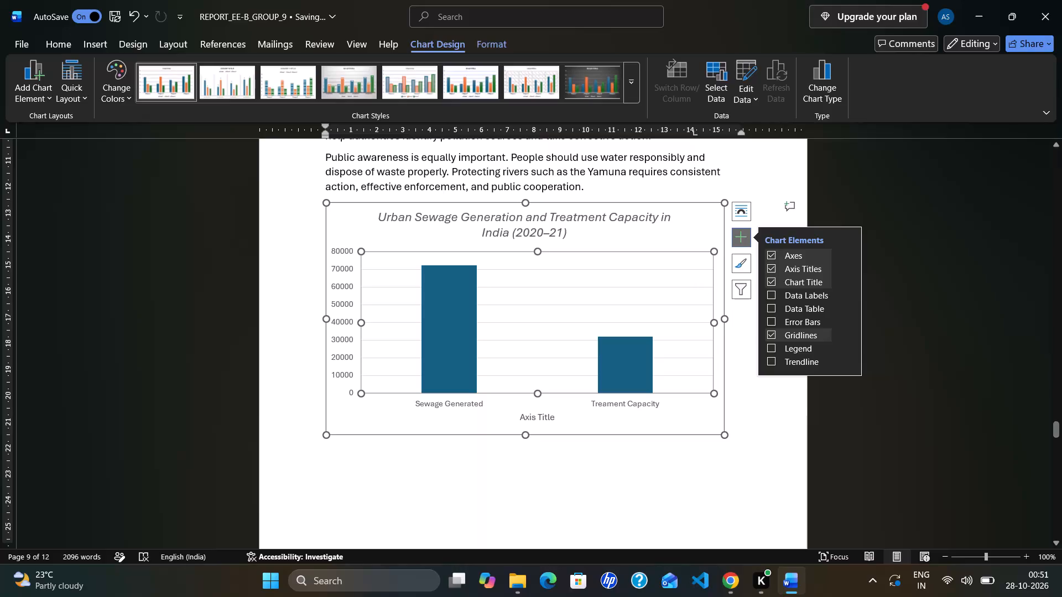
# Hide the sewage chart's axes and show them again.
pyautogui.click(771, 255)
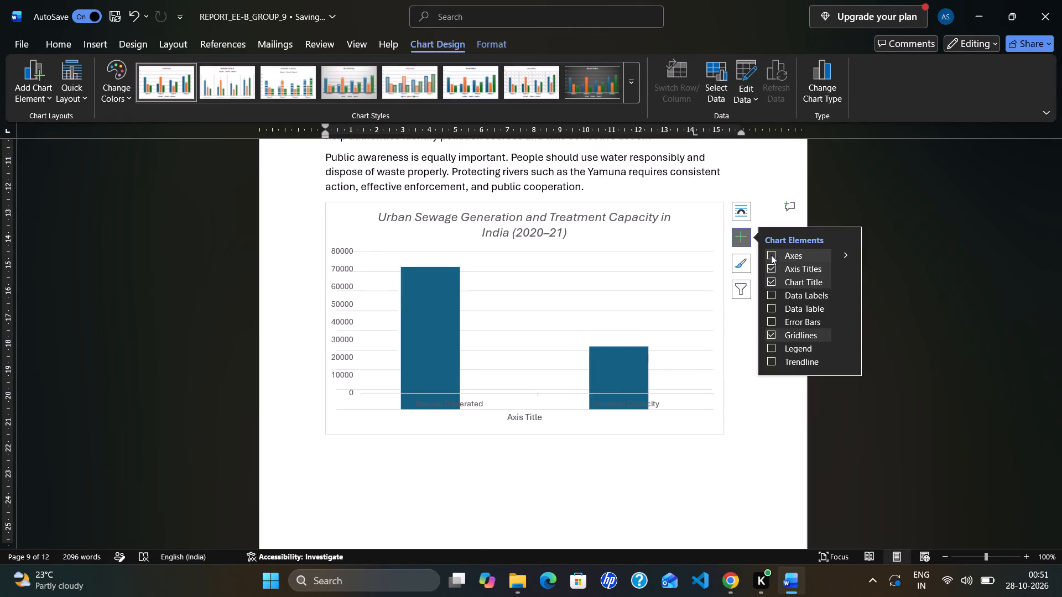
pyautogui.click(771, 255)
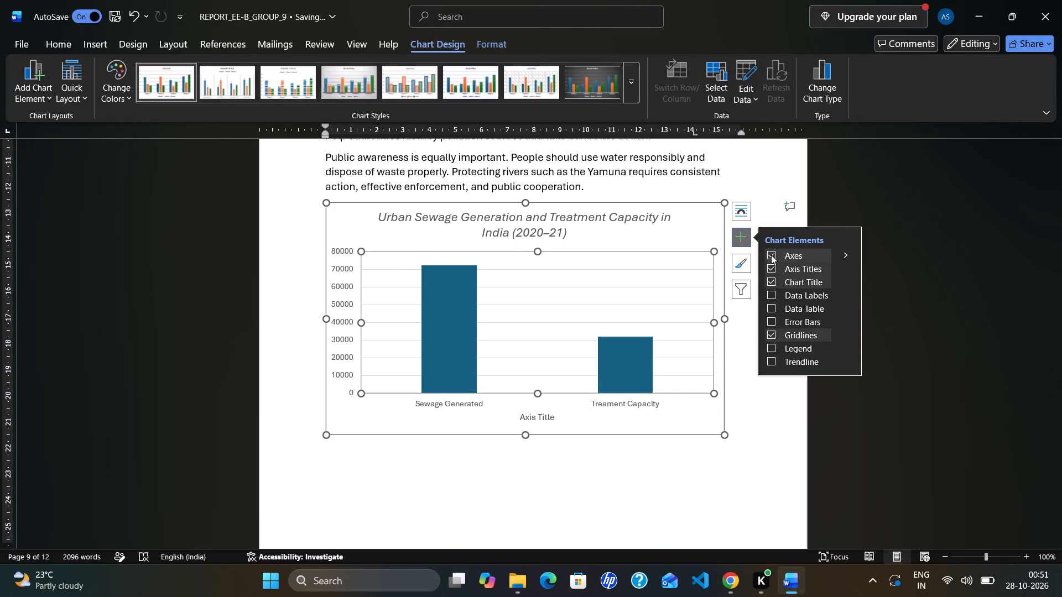
# Turn the sewage chart's axis titles off and back on so that both axes carry a title.
pyautogui.click(769, 266)
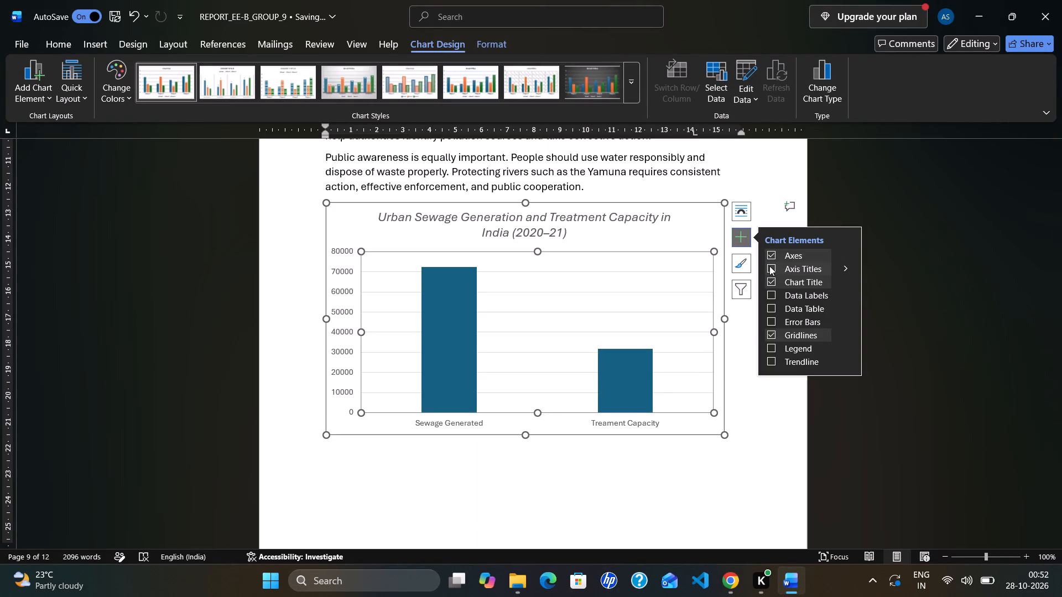
pyautogui.click(769, 266)
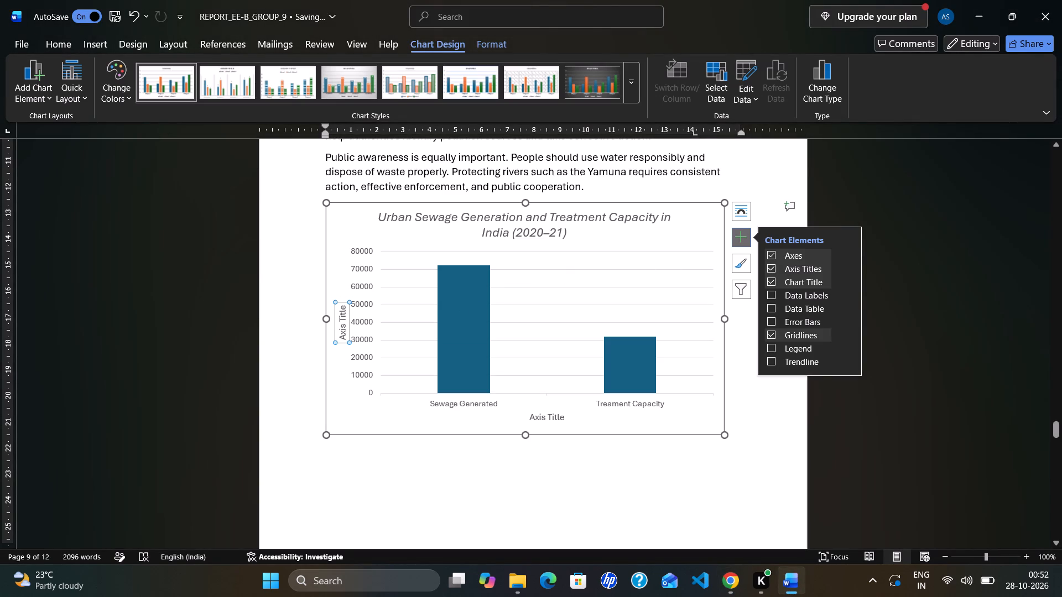
pyautogui.press('c')
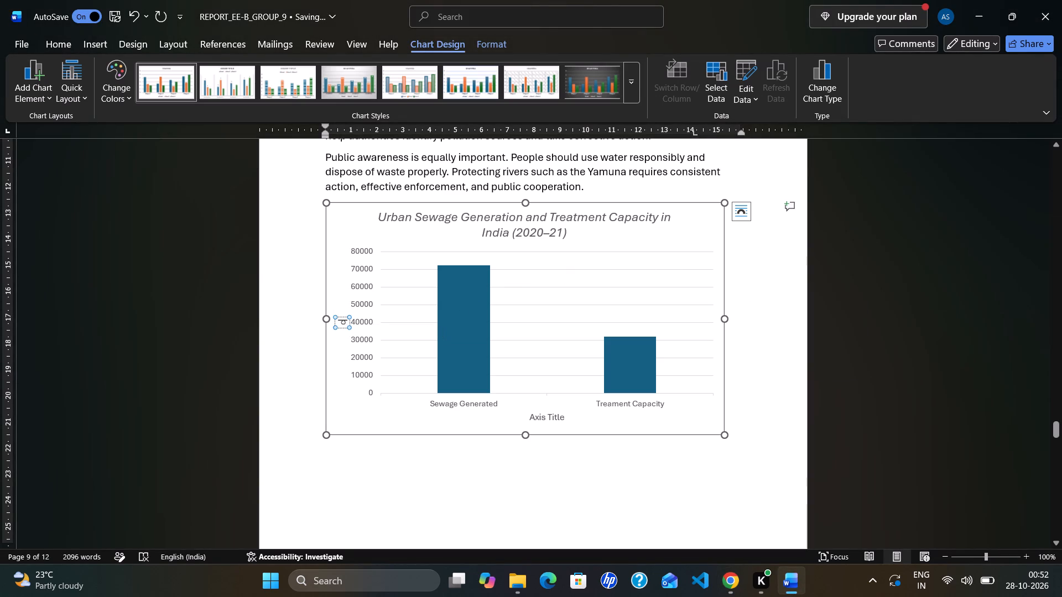
pyautogui.hotkey('ctrl', 'v')
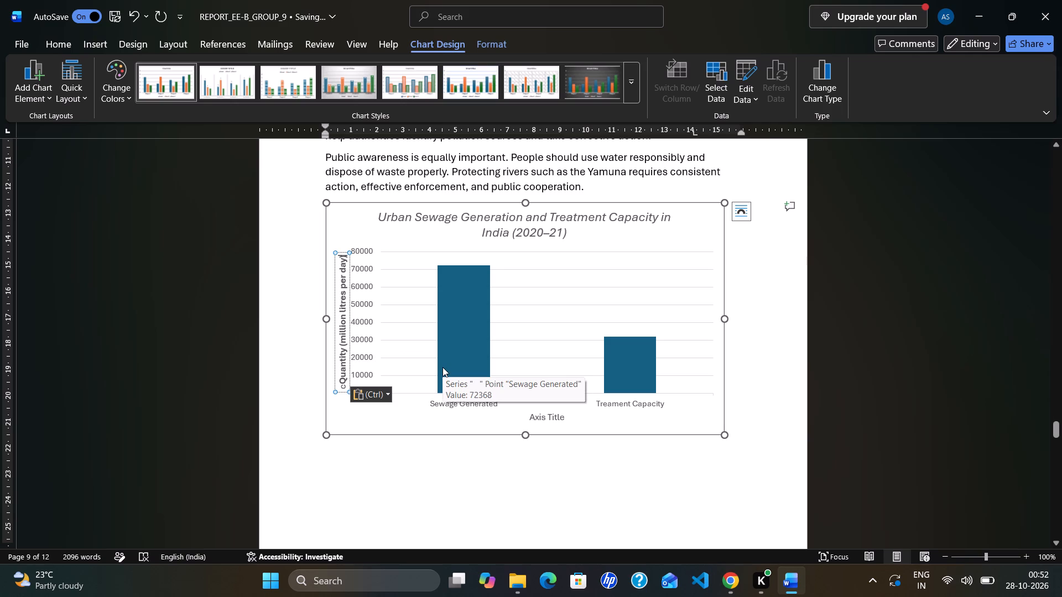
# Break the vertical axis title into two lines before "(million litres per day)".
pyautogui.press('Down')
pyautogui.press('Down')
pyautogui.press('Down')
pyautogui.press('Down')
pyautogui.press('Down')
pyautogui.press('Down')
pyautogui.press('Down')
pyautogui.press('Down')
pyautogui.press('Down')
pyautogui.press('Down')
pyautogui.press('Down')
pyautogui.press('Down')
pyautogui.press('Down')
pyautogui.press('Down')
pyautogui.press('Down')
pyautogui.press('Down')
pyautogui.press('Down')
pyautogui.press('Down')
pyautogui.press('Down')
pyautogui.press('Down')
pyautogui.press('Down')
pyautogui.press('Down')
pyautogui.press('Down')
pyautogui.press('Down')
pyautogui.press('Down')
pyautogui.press('Return')
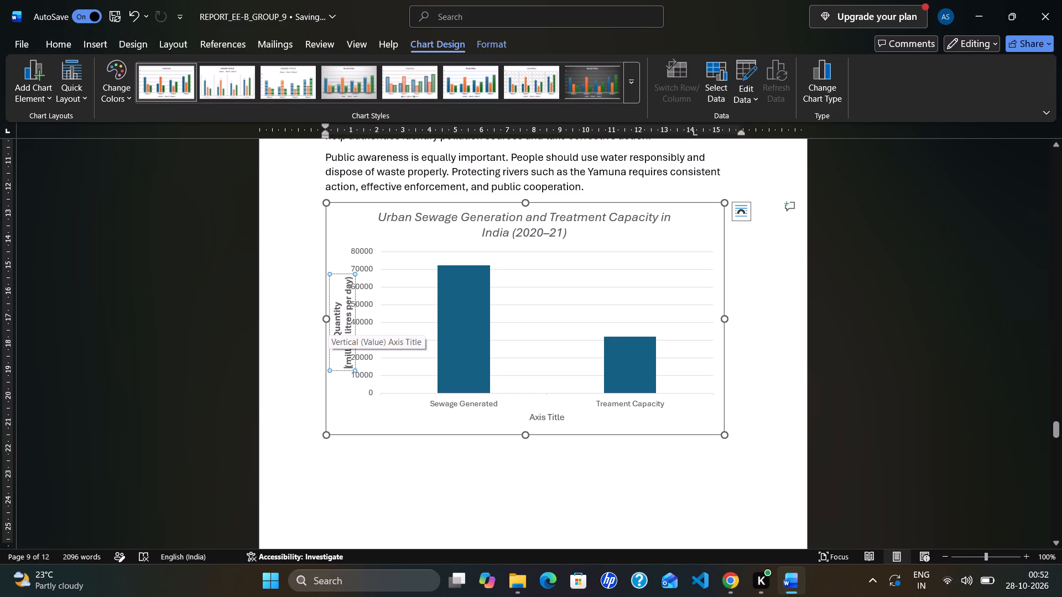
# Remove the stray leading "c" from the vertical axis title.
pyautogui.press('Home')
pyautogui.press('Up')
pyautogui.press('Up')
pyautogui.press('Up')
pyautogui.press('Up')
pyautogui.press('Left')
pyautogui.press('Up')
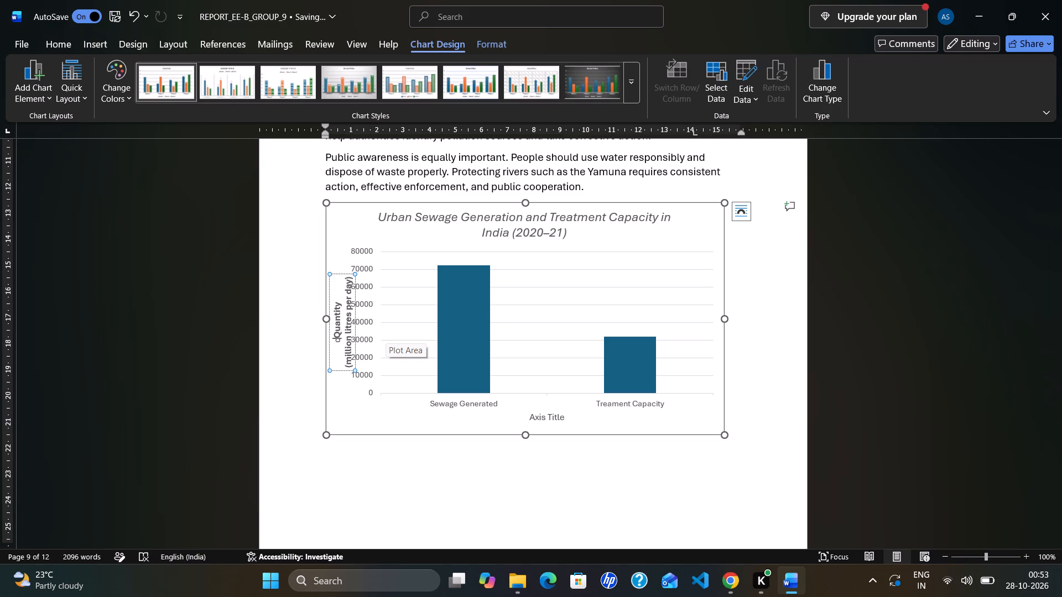
pyautogui.press('BackSpace')
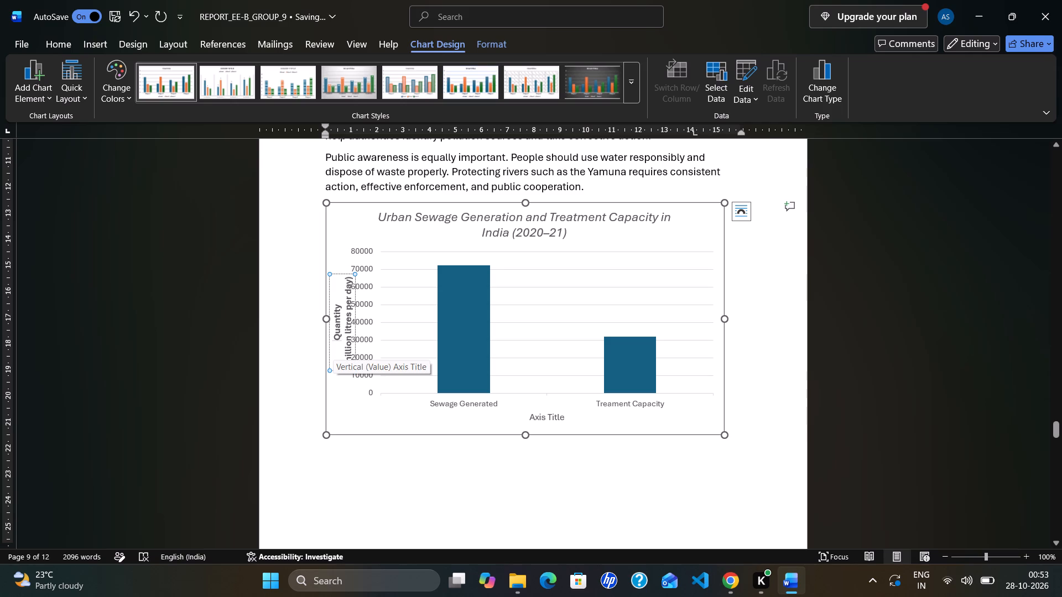
# Remove the bold formatting from the whole vertical axis title.
pyautogui.moveTo(336, 339); pyautogui.dragTo(361, 257)
pyautogui.click(56, 40)
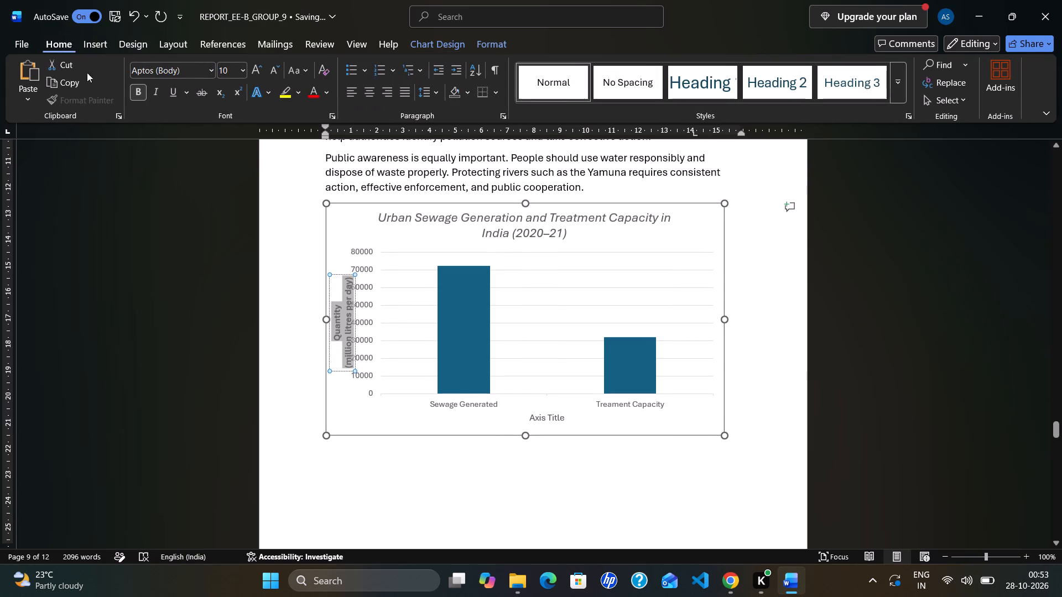
pyautogui.click(142, 93)
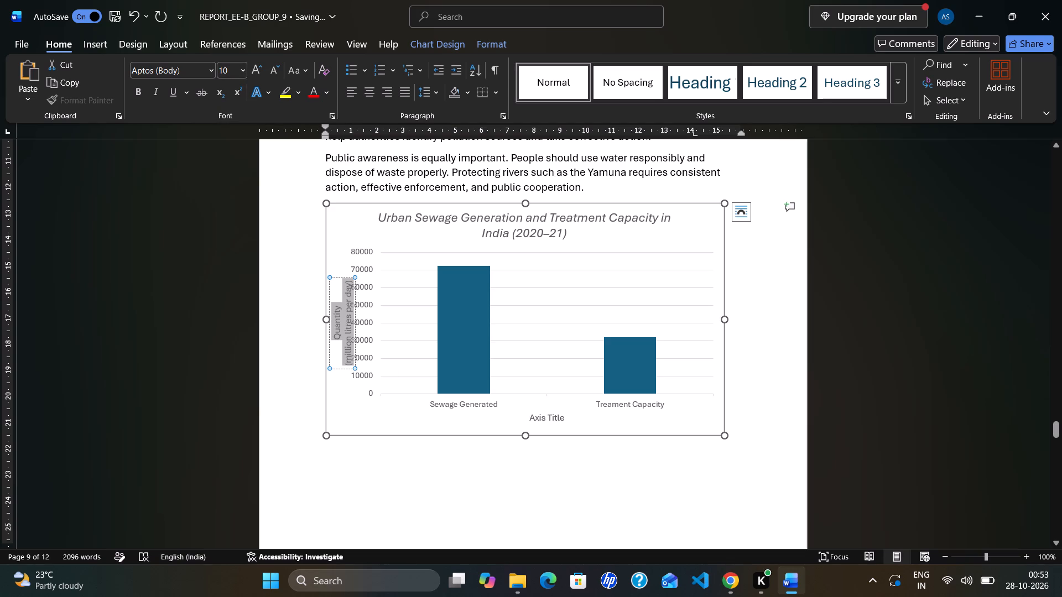
# Delete the placeholder title below the chart's horizontal axis.
pyautogui.click(554, 414)
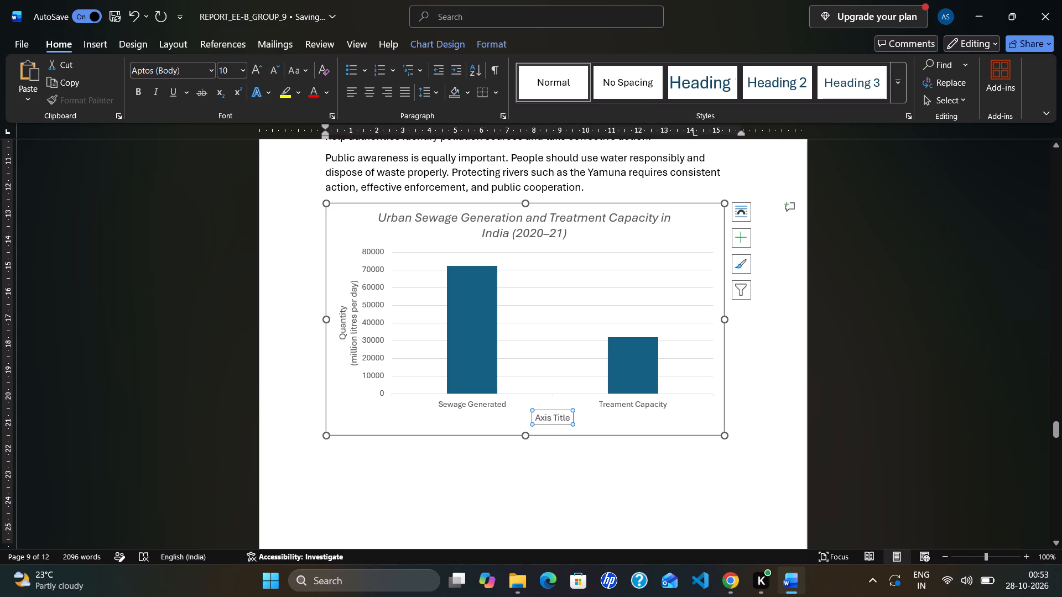
pyautogui.hotkey('alt', 'Tab')
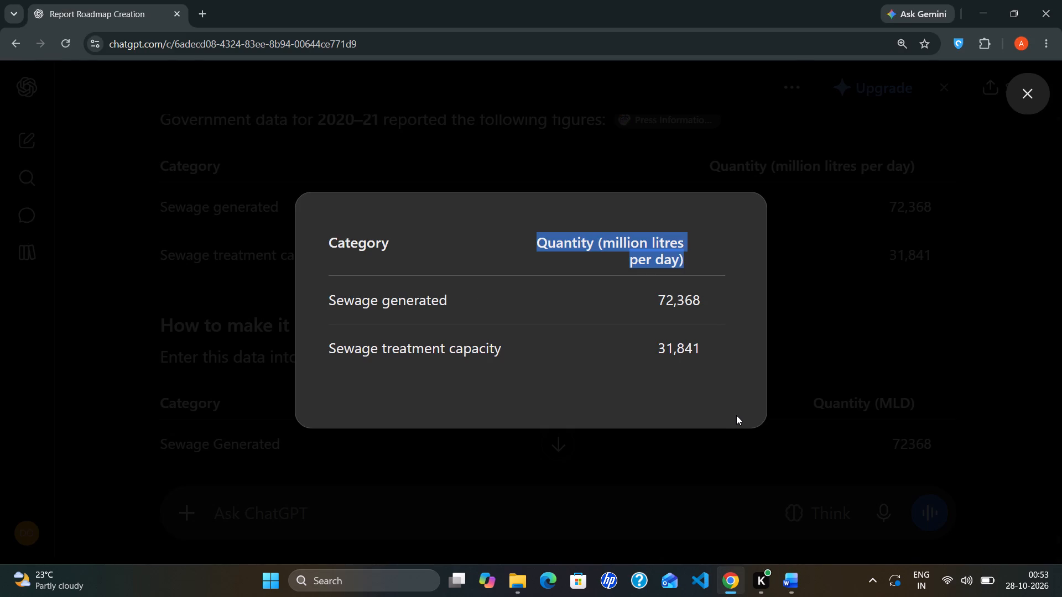
pyautogui.hotkey('alt', 'Tab')
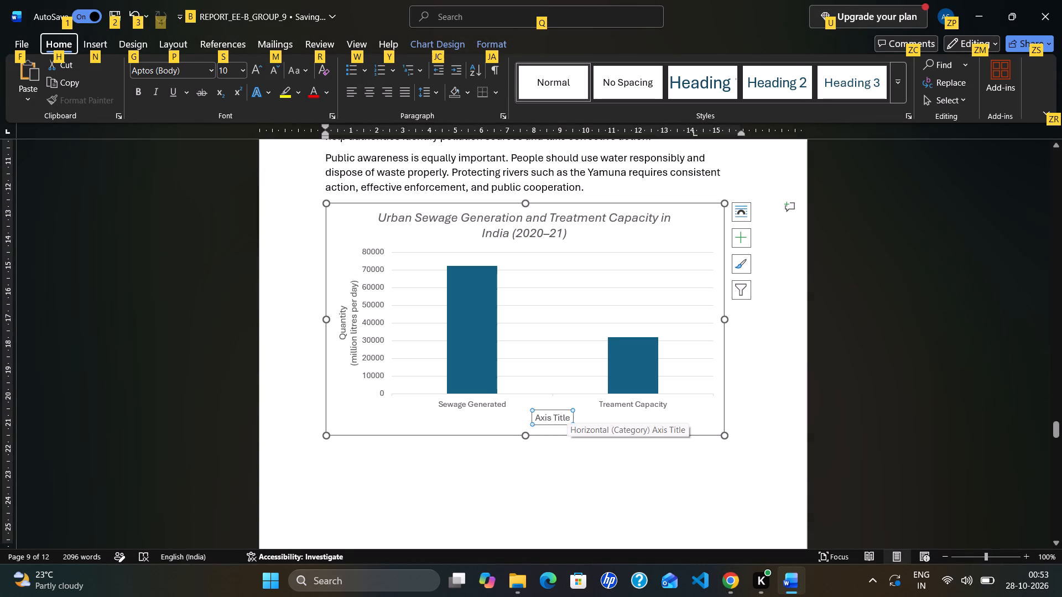
pyautogui.press('Delete')
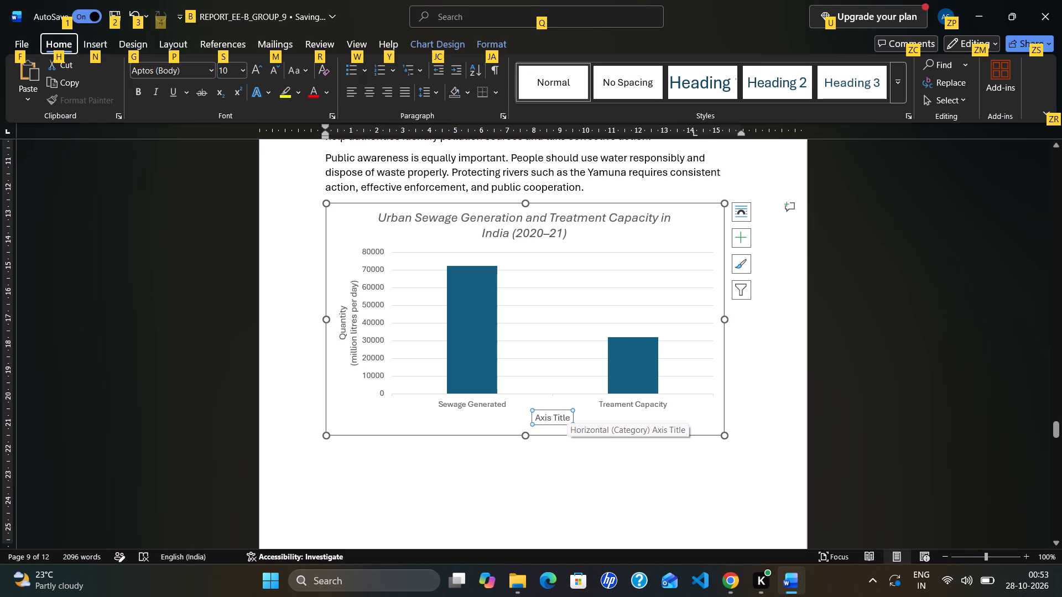
pyautogui.click(567, 418)
pyautogui.press('Delete')
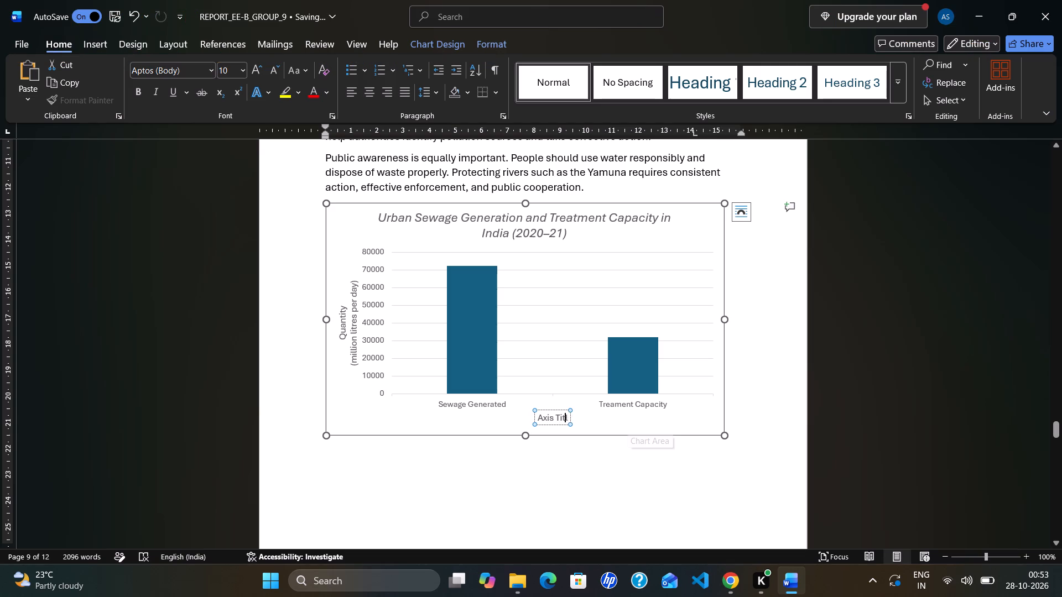
pyautogui.click(596, 424)
pyautogui.click(554, 416)
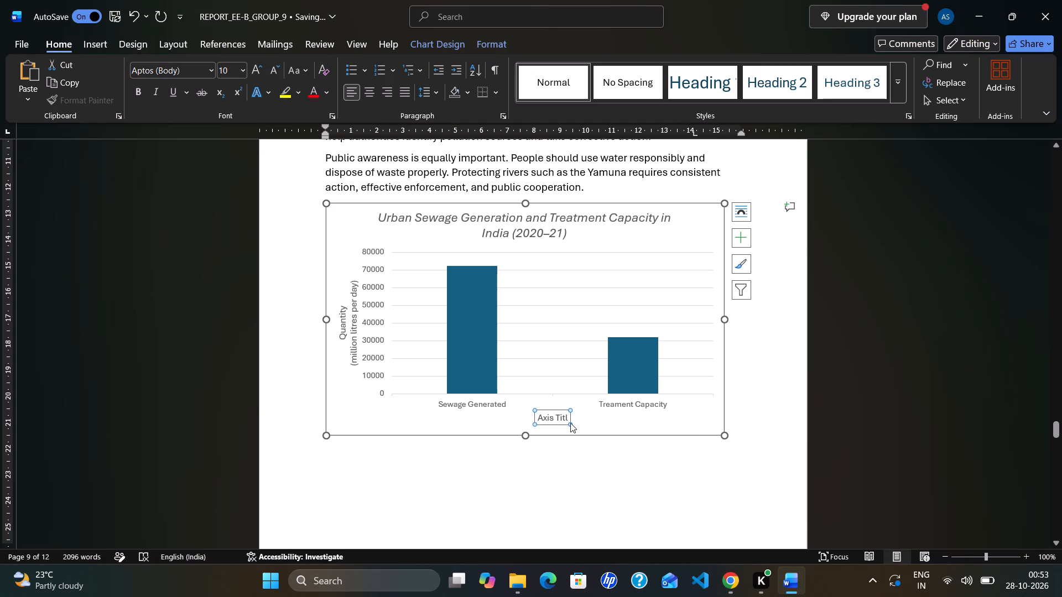
pyautogui.press('BackSpace')
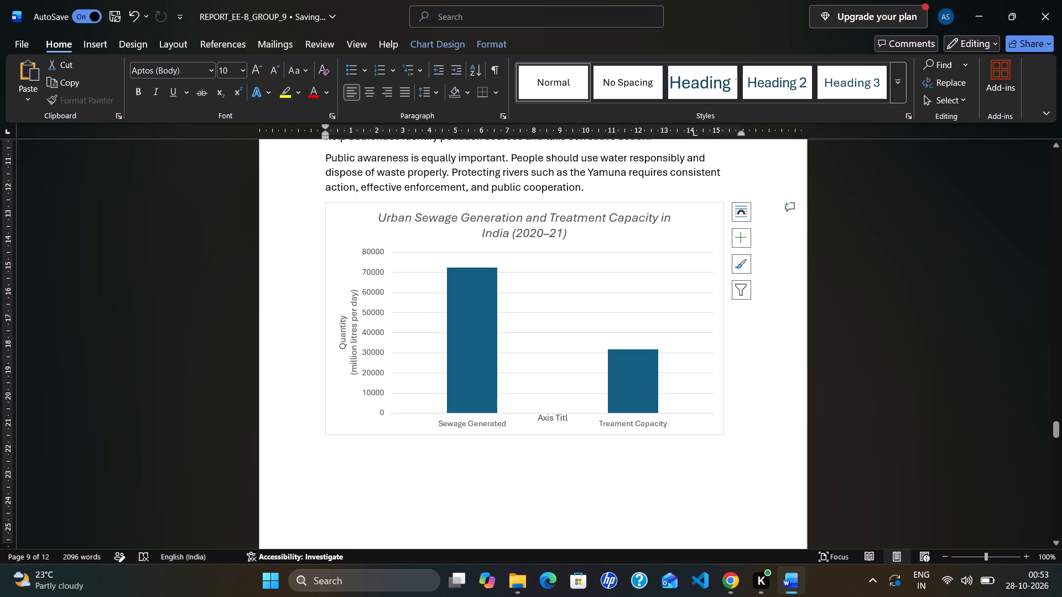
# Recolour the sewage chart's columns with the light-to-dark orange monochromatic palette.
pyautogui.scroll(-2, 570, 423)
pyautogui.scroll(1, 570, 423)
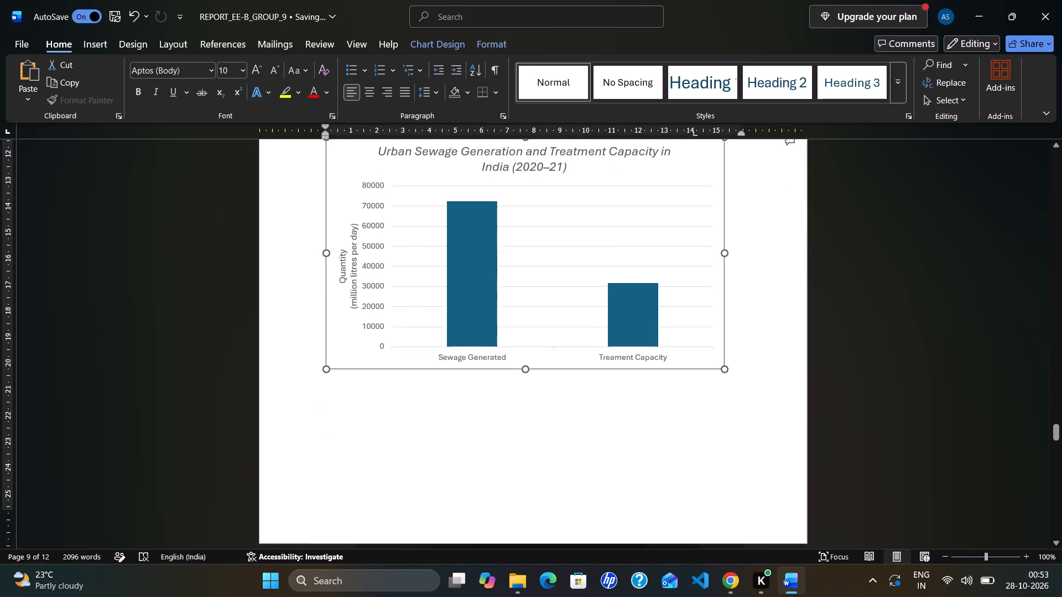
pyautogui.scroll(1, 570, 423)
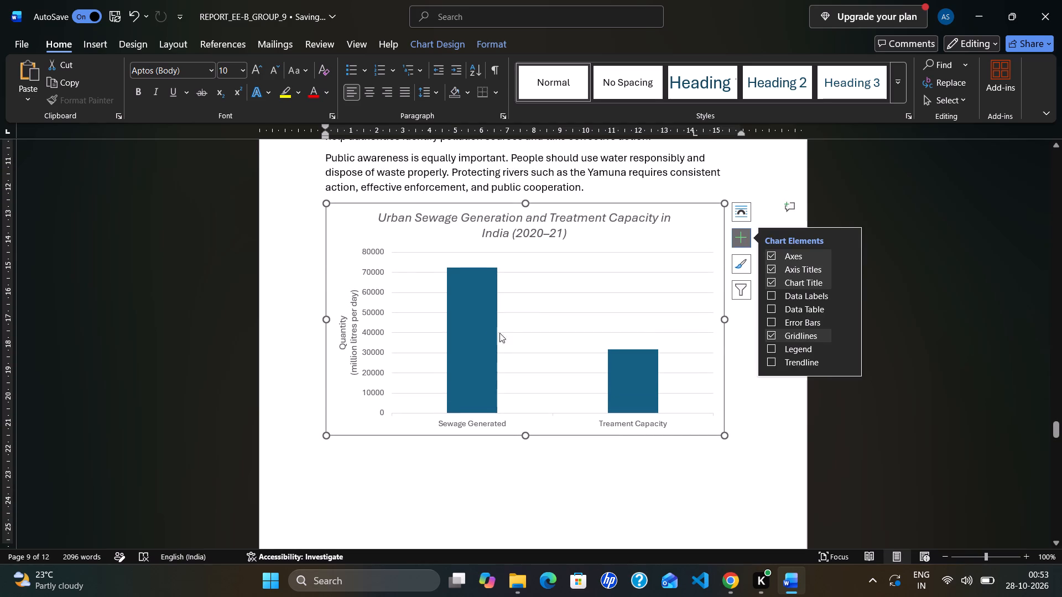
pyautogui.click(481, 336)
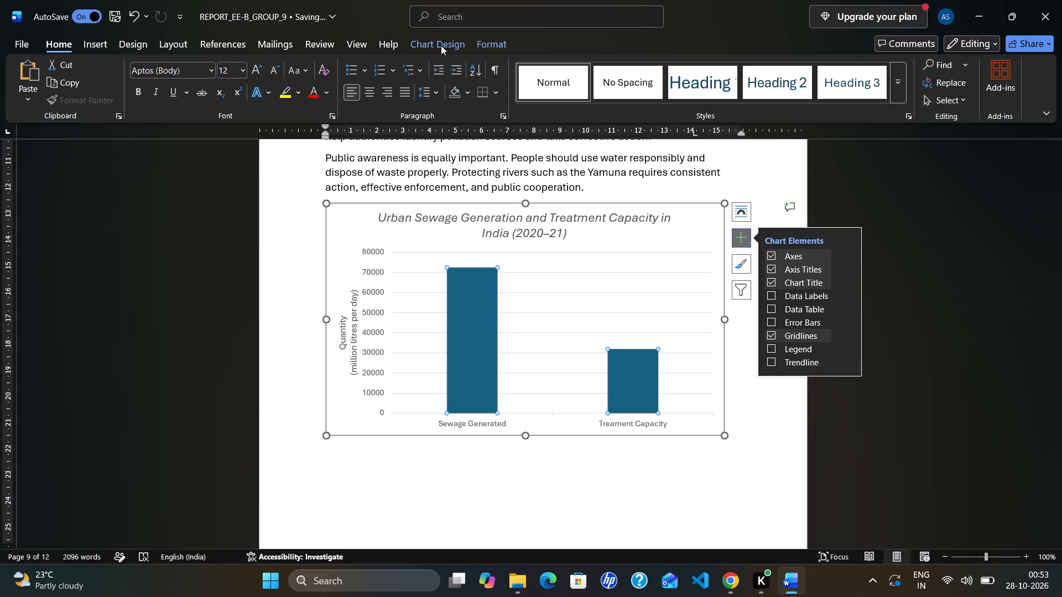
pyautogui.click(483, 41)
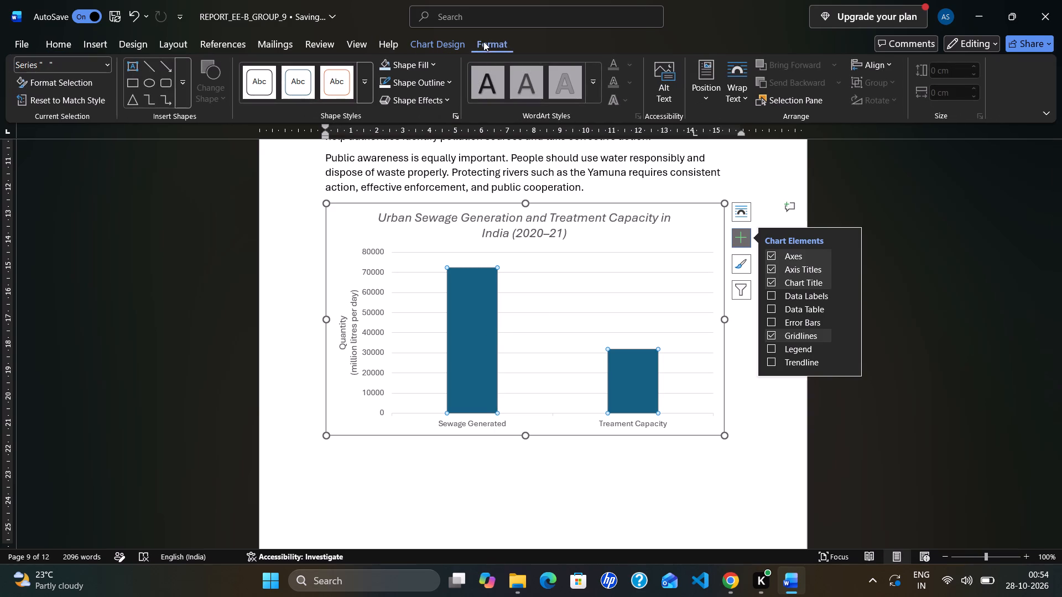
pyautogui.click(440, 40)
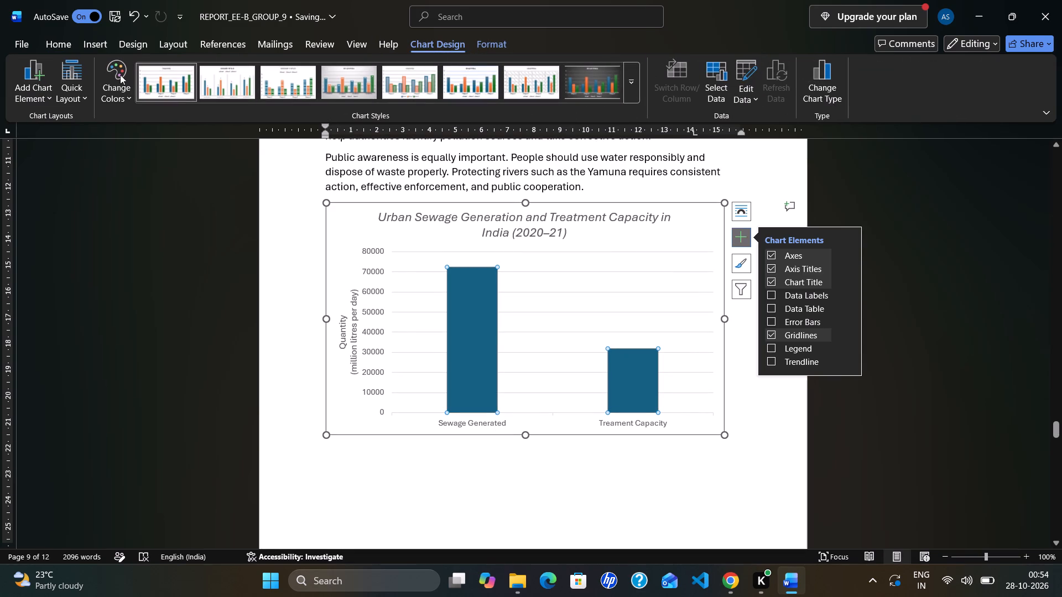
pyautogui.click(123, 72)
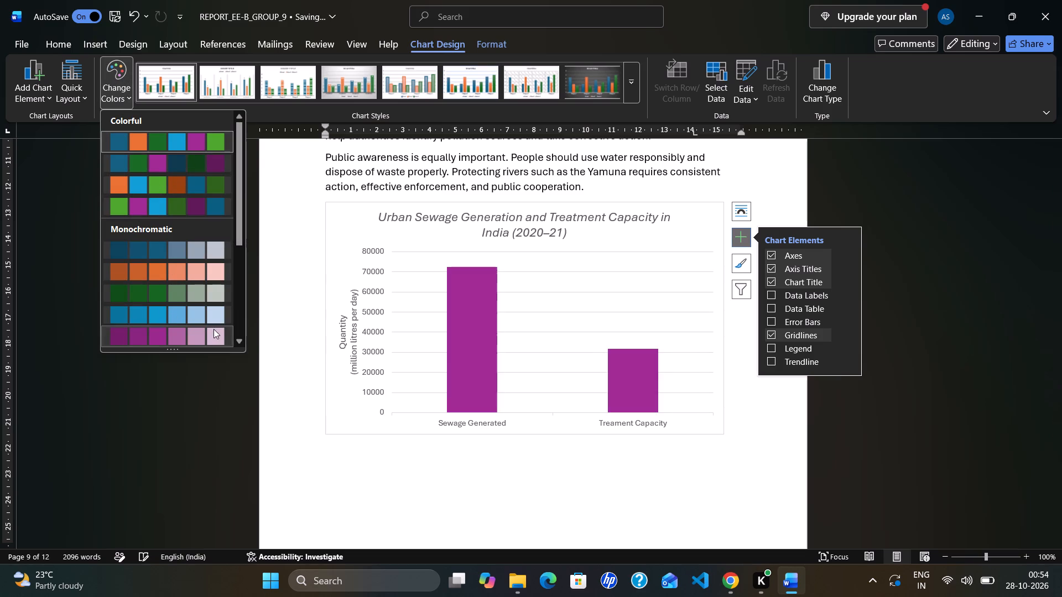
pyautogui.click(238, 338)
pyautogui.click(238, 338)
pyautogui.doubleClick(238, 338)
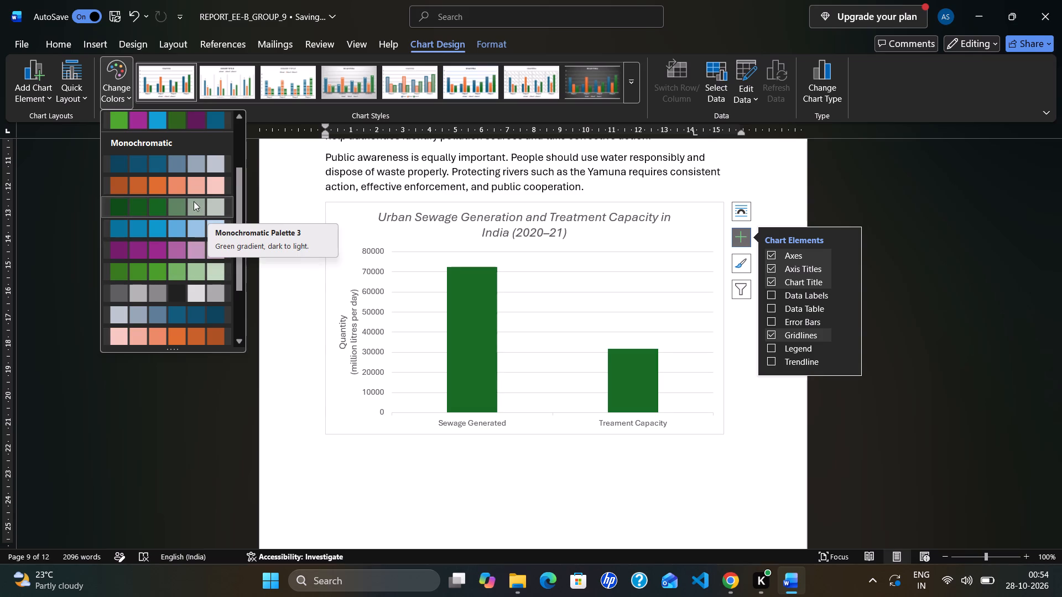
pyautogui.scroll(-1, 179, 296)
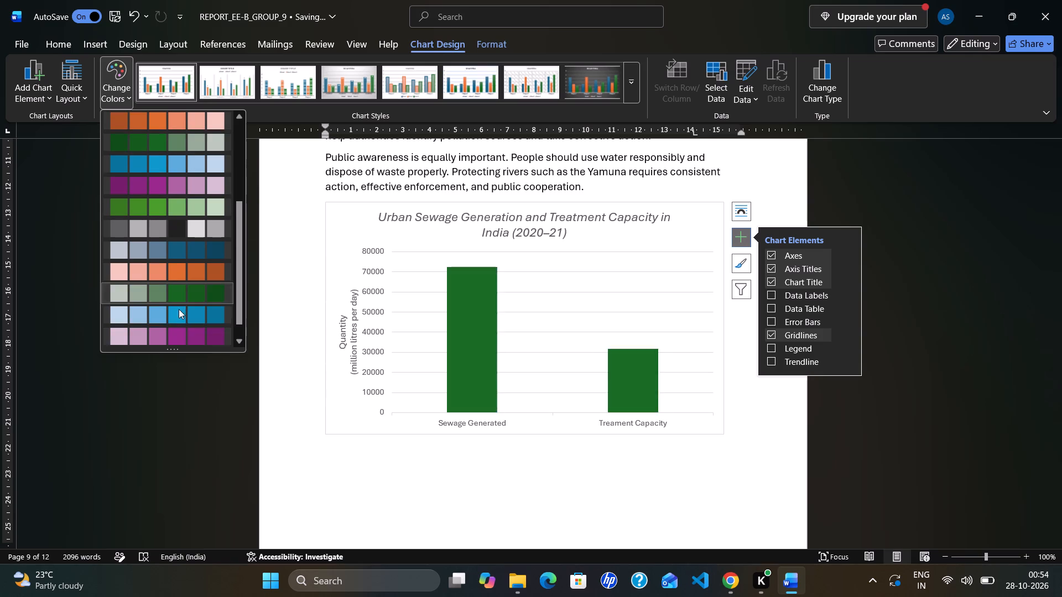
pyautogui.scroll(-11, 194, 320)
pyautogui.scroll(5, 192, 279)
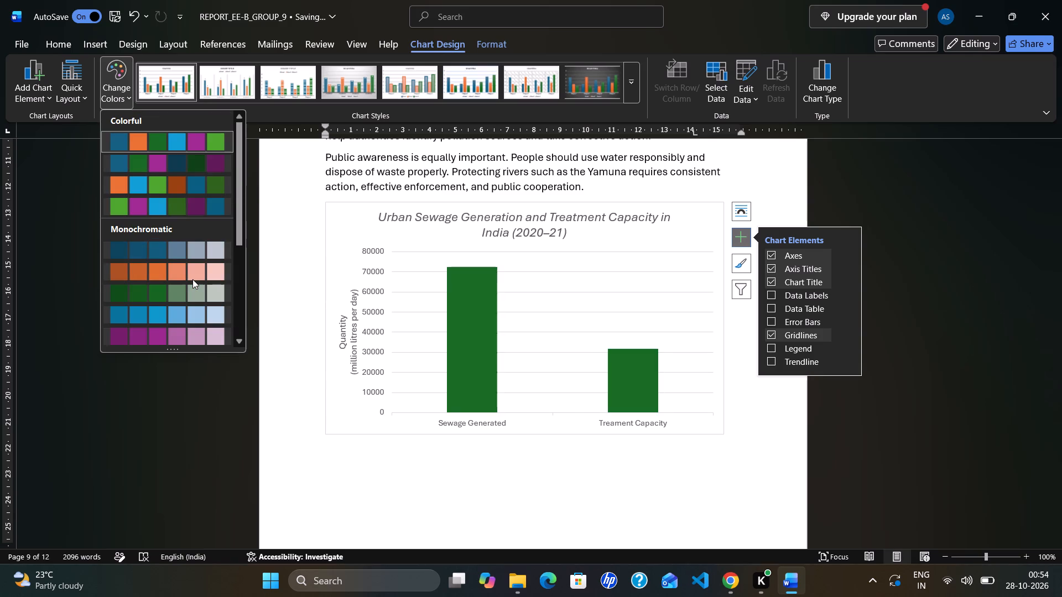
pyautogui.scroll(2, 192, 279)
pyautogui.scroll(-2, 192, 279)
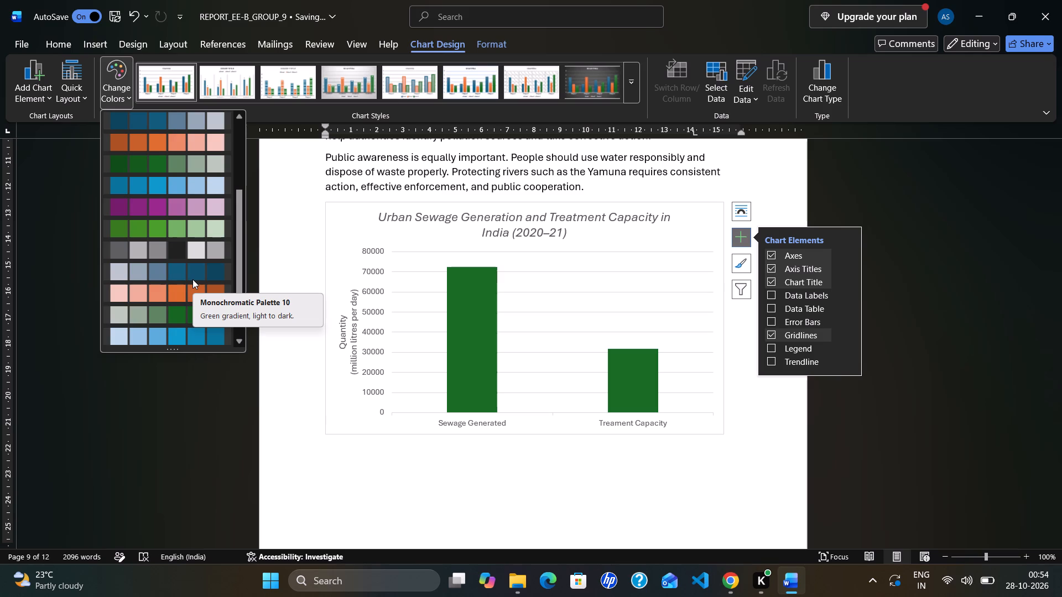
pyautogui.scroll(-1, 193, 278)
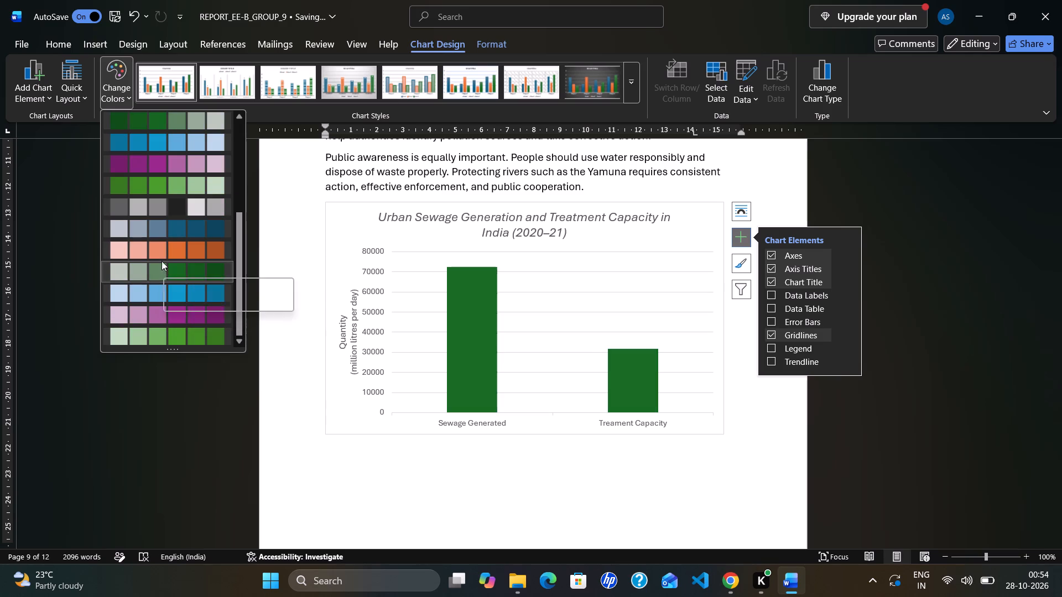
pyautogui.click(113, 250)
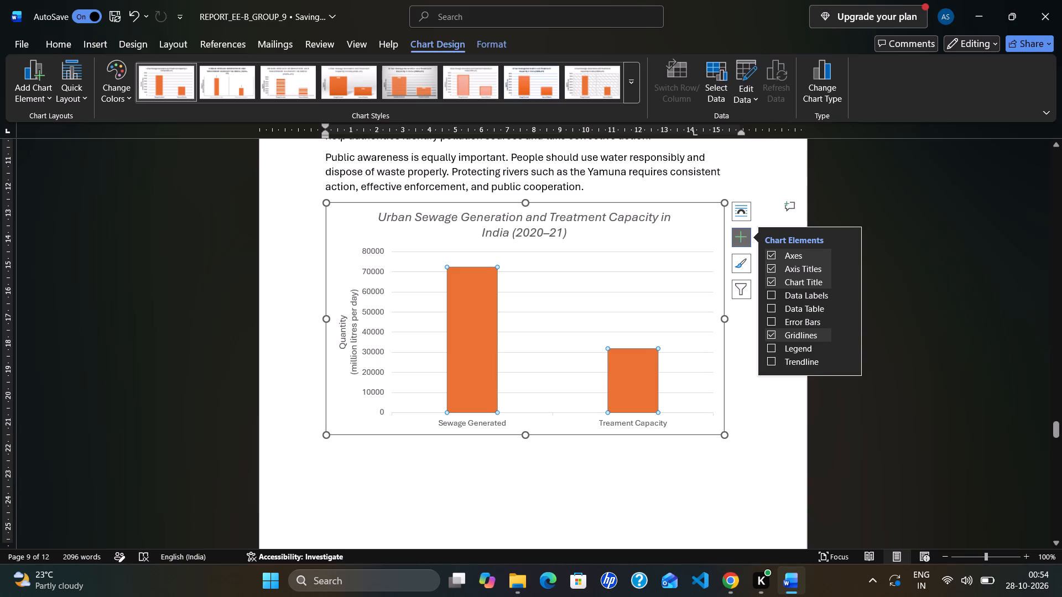
# Recolour the sewage chart's columns with the light-to-dark bright blue monochromatic palette.
pyautogui.click(126, 81)
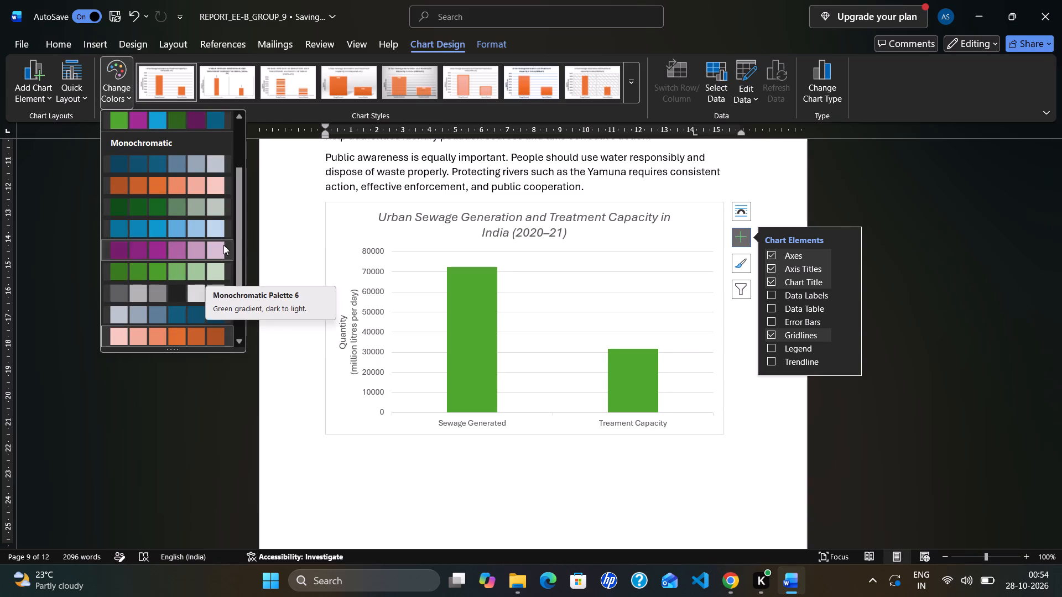
pyautogui.scroll(2, 221, 210)
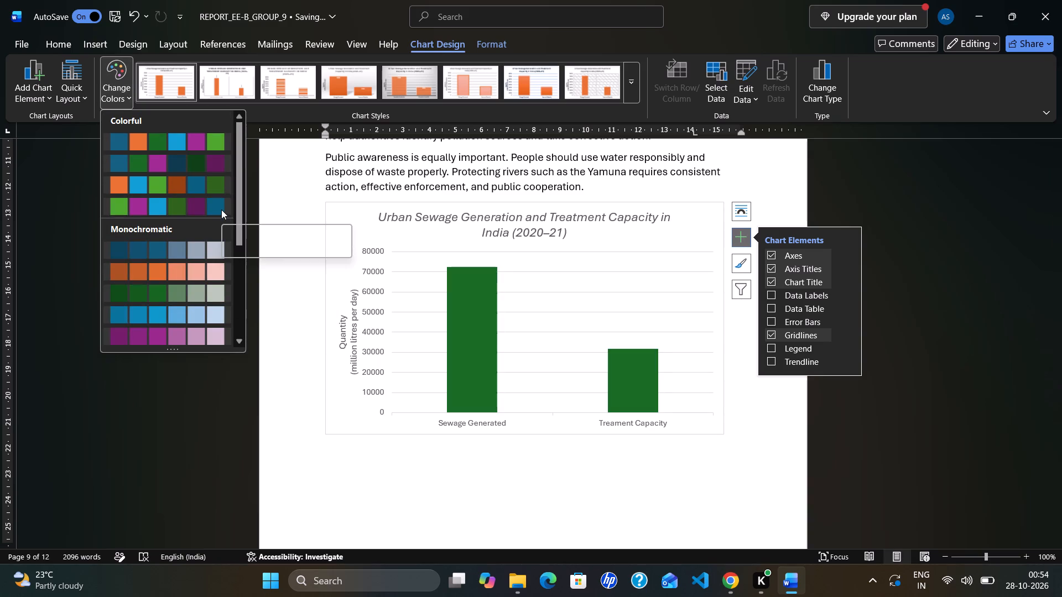
pyautogui.scroll(-2, 215, 218)
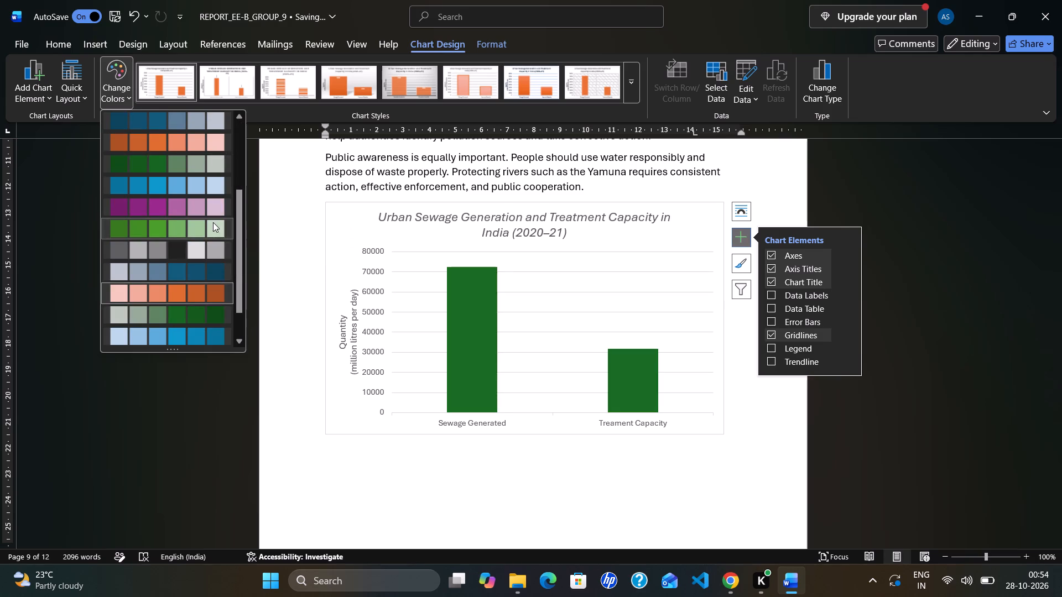
pyautogui.scroll(-2, 210, 231)
pyautogui.scroll(1, 205, 245)
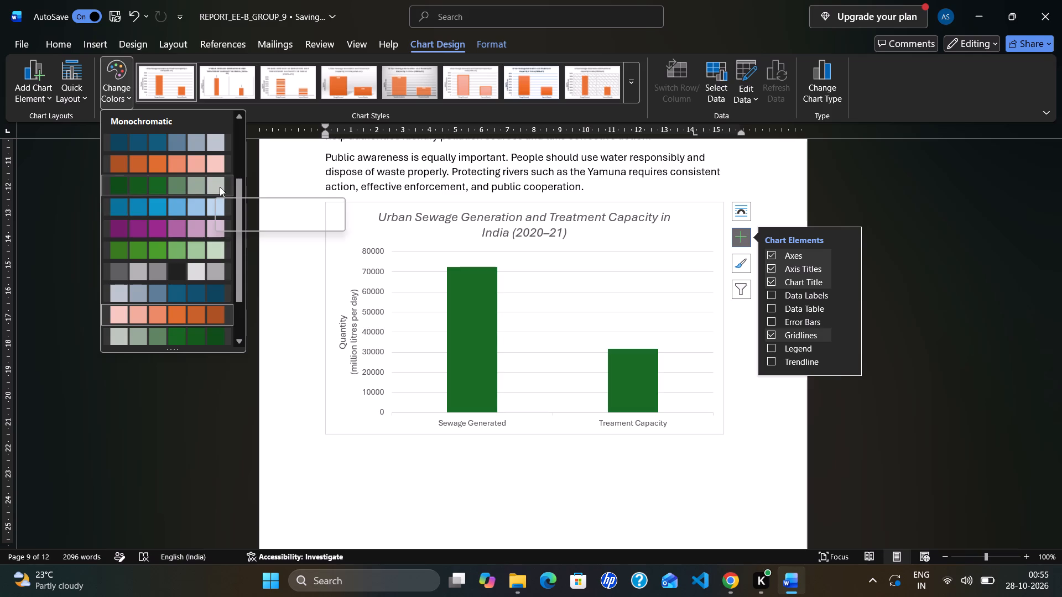
pyautogui.scroll(2, 221, 181)
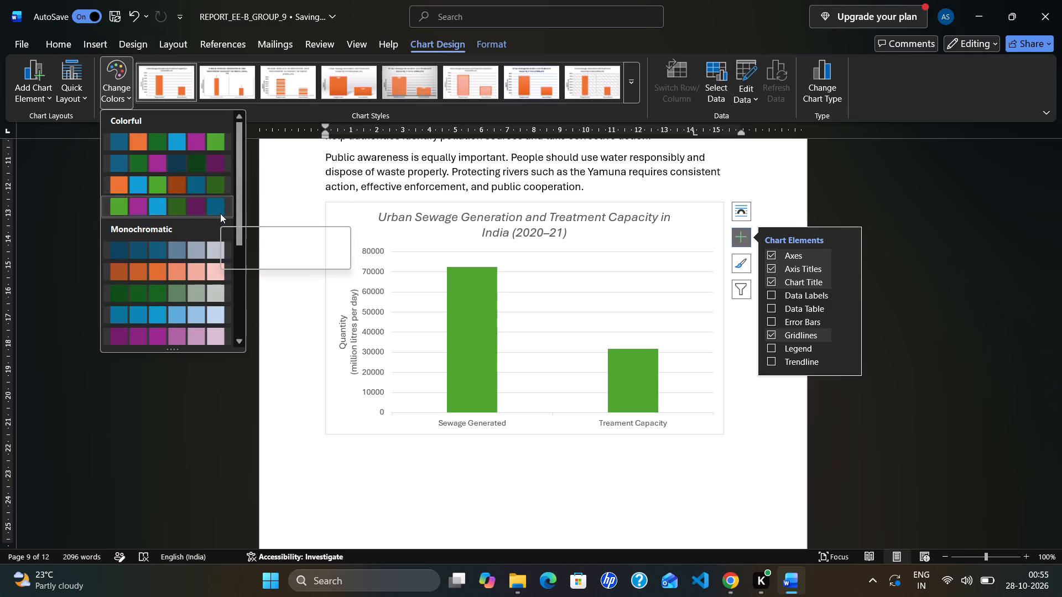
pyautogui.scroll(-1, 206, 217)
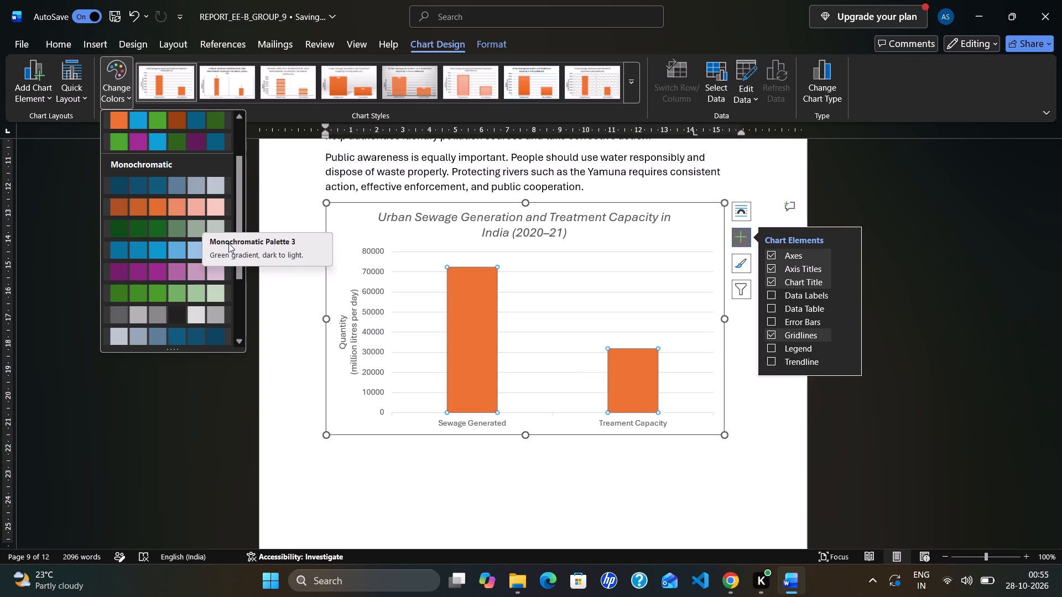
pyautogui.scroll(-2, 188, 299)
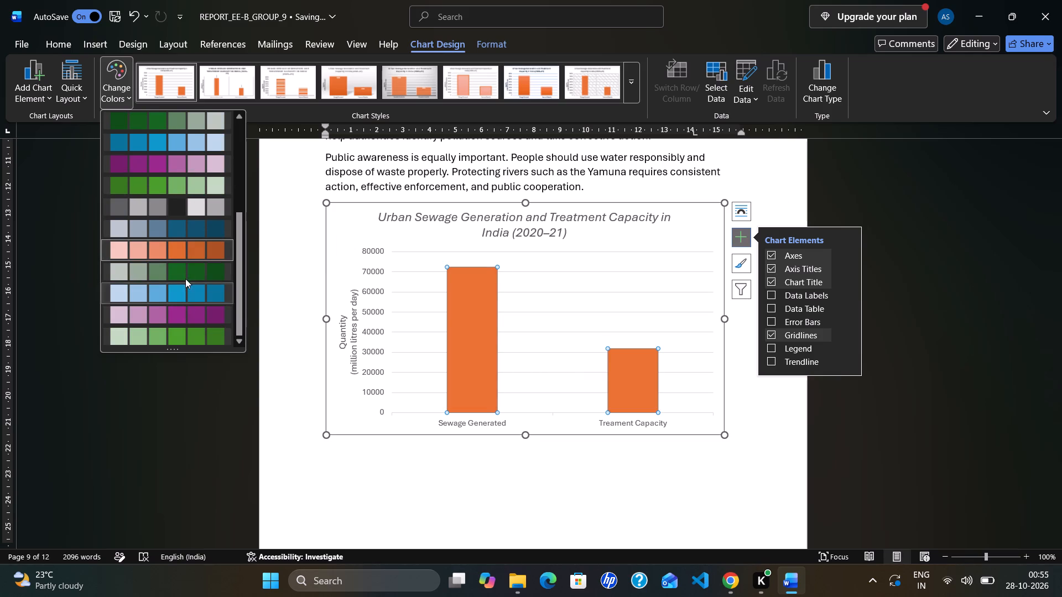
pyautogui.scroll(-4, 188, 268)
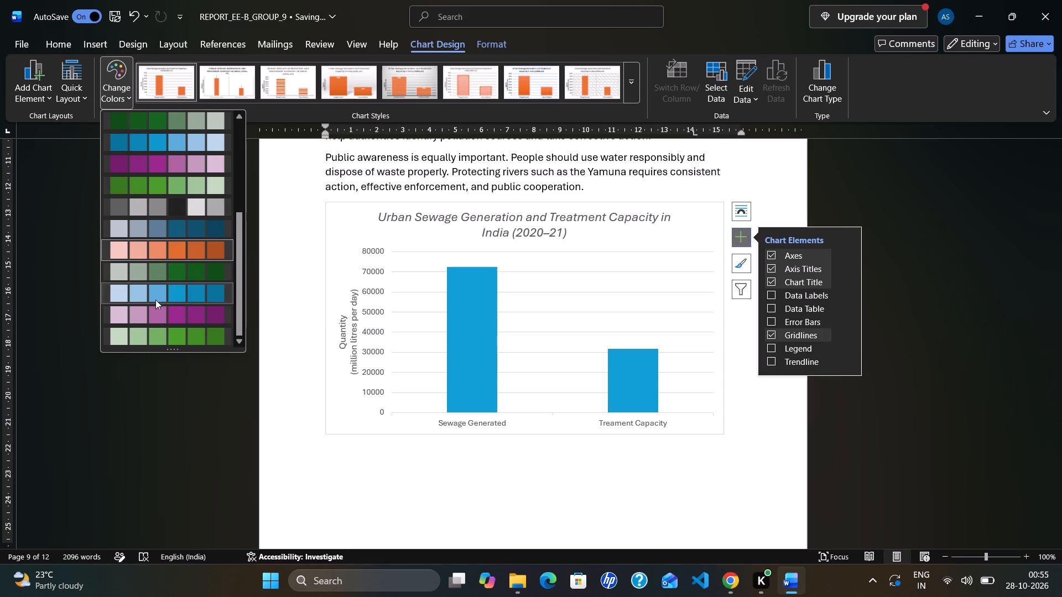
pyautogui.click(139, 286)
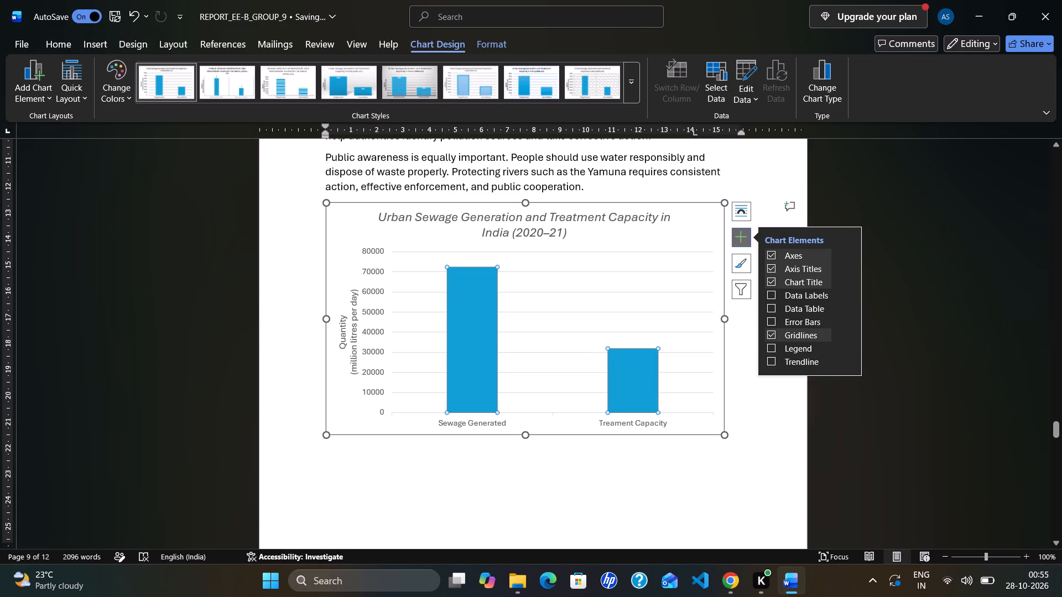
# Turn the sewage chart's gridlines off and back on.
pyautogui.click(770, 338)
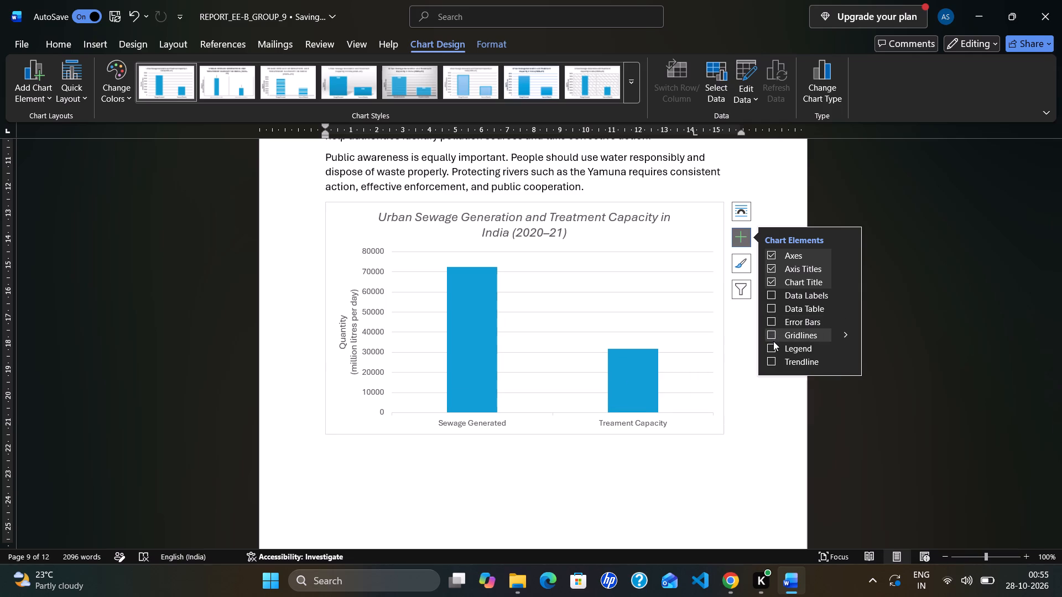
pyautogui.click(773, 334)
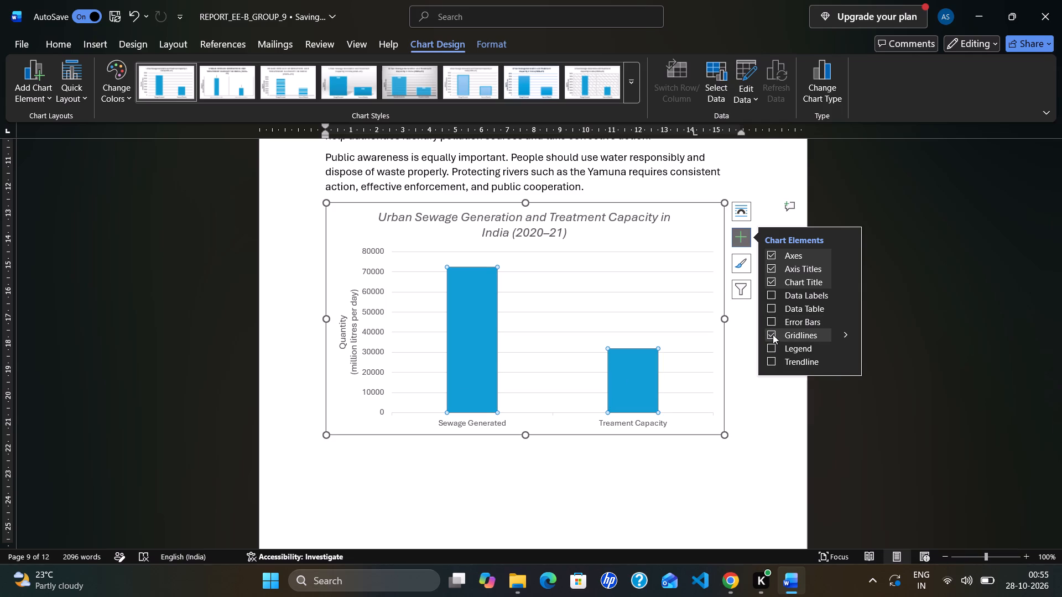
# Review the sewage chart, the Section 4 text and the PM2.5 chart that precedes it.
pyautogui.scroll(-2, 690, 376)
pyautogui.scroll(1, 683, 385)
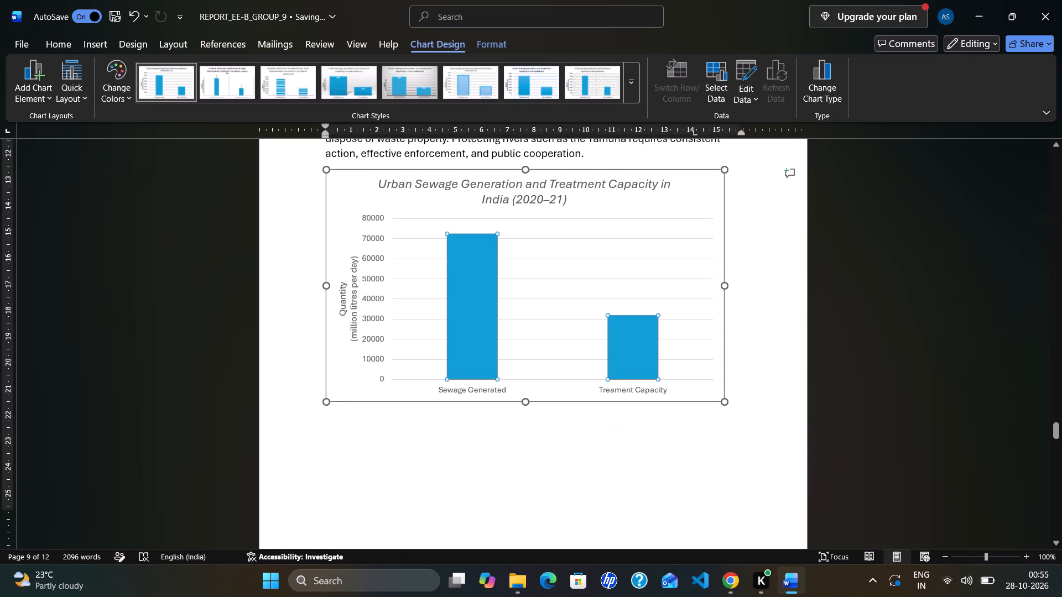
pyautogui.scroll(2, 683, 385)
pyautogui.scroll(-1, 683, 385)
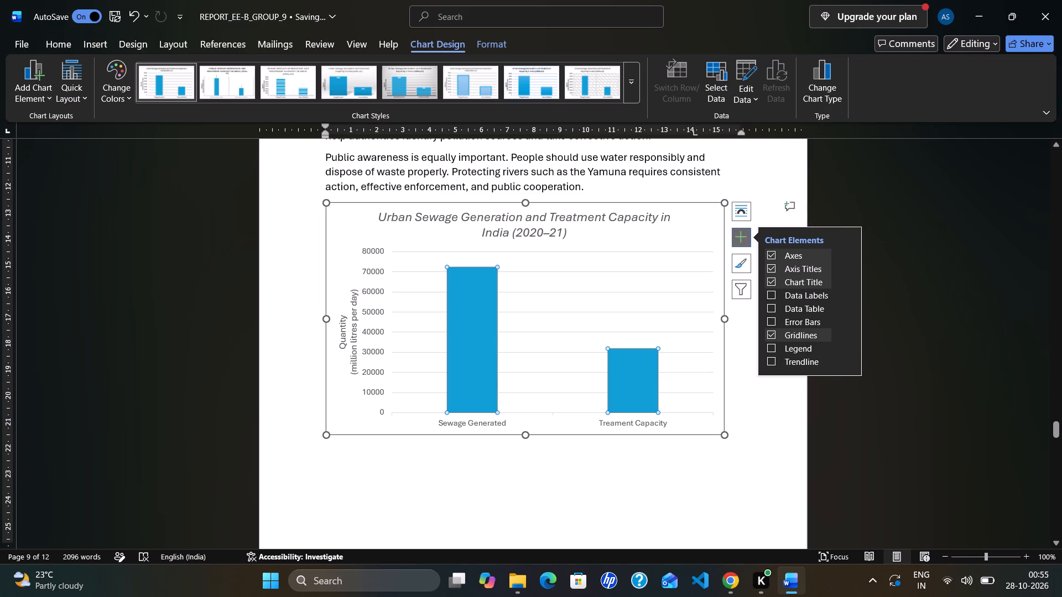
pyautogui.scroll(2, 782, 352)
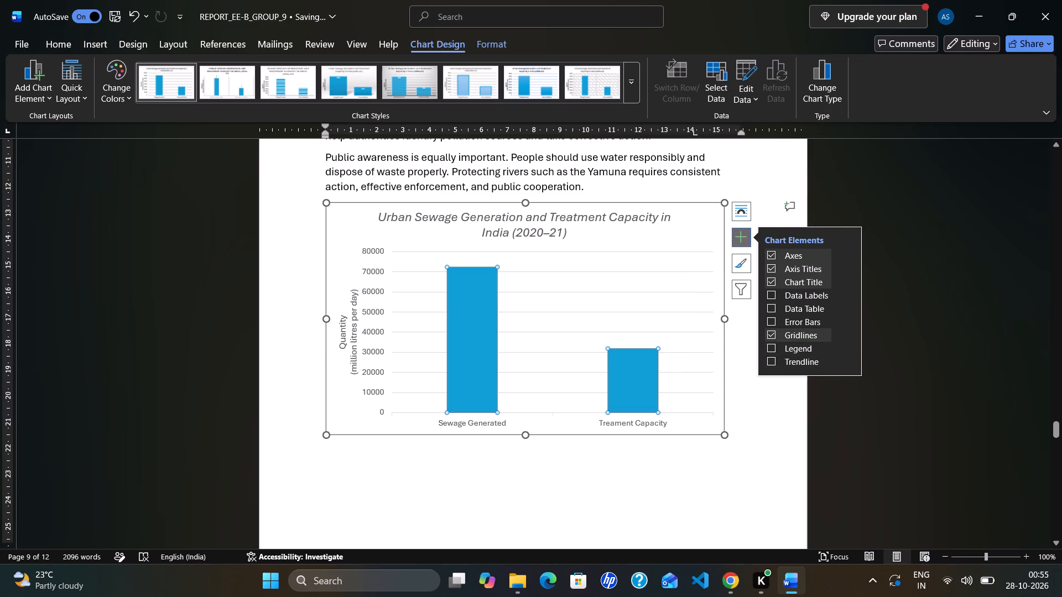
pyautogui.scroll(13, 668, 274)
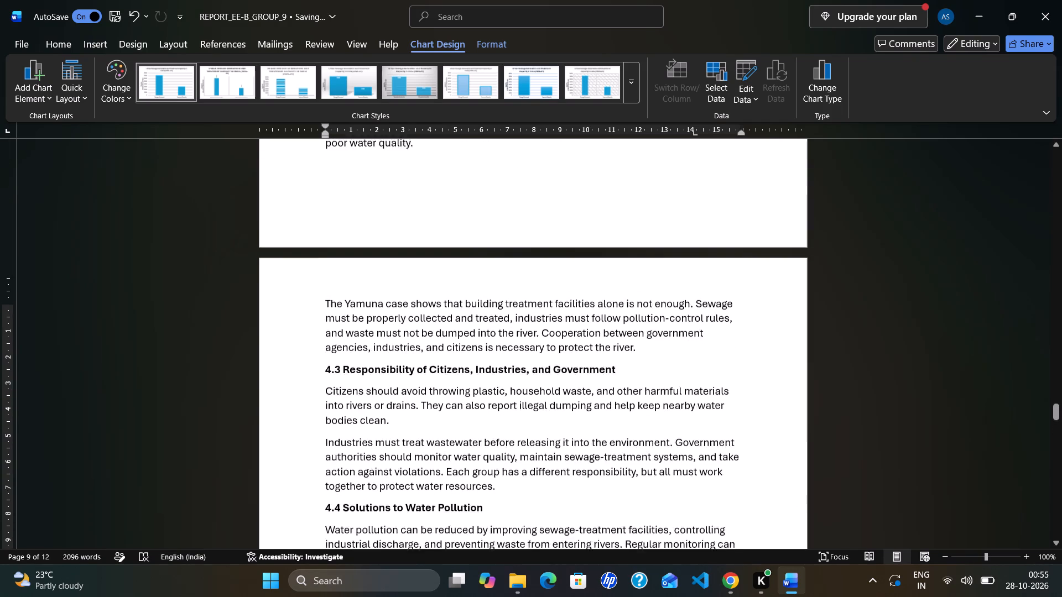
pyautogui.scroll(15, 668, 274)
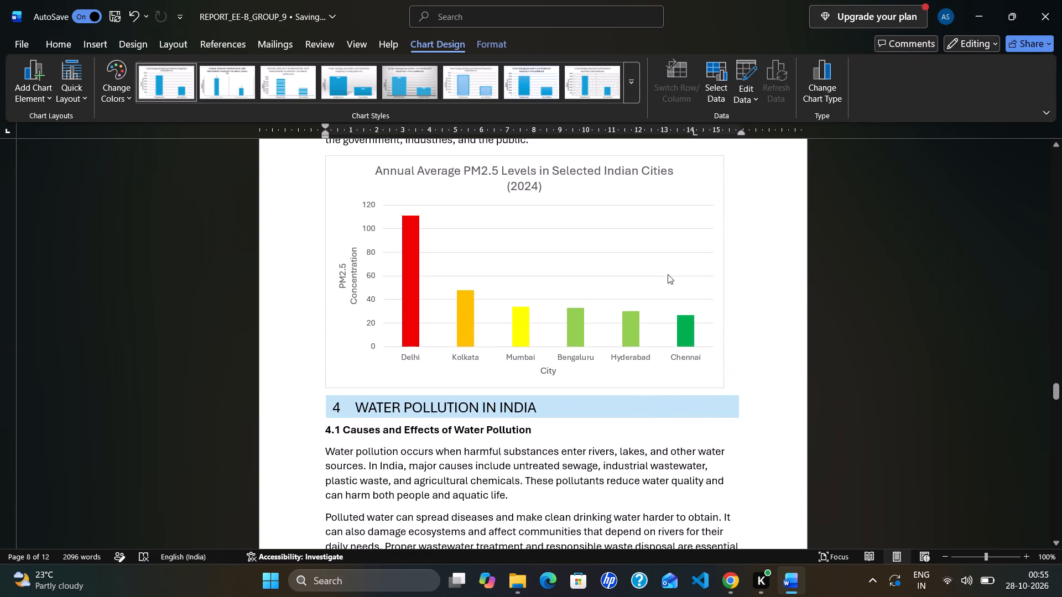
pyautogui.scroll(-1, 668, 274)
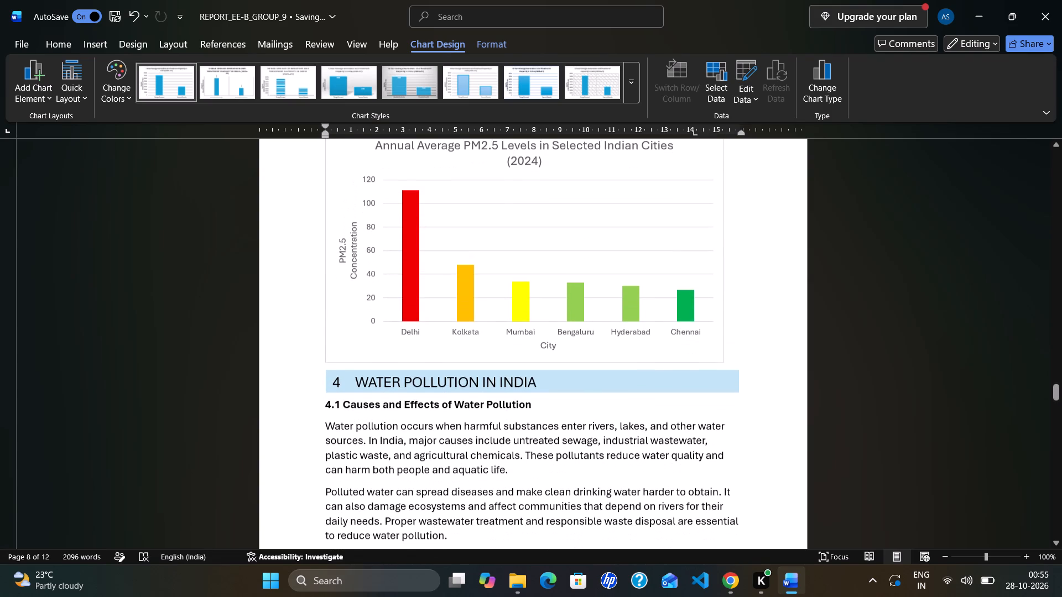
pyautogui.scroll(-5, 668, 274)
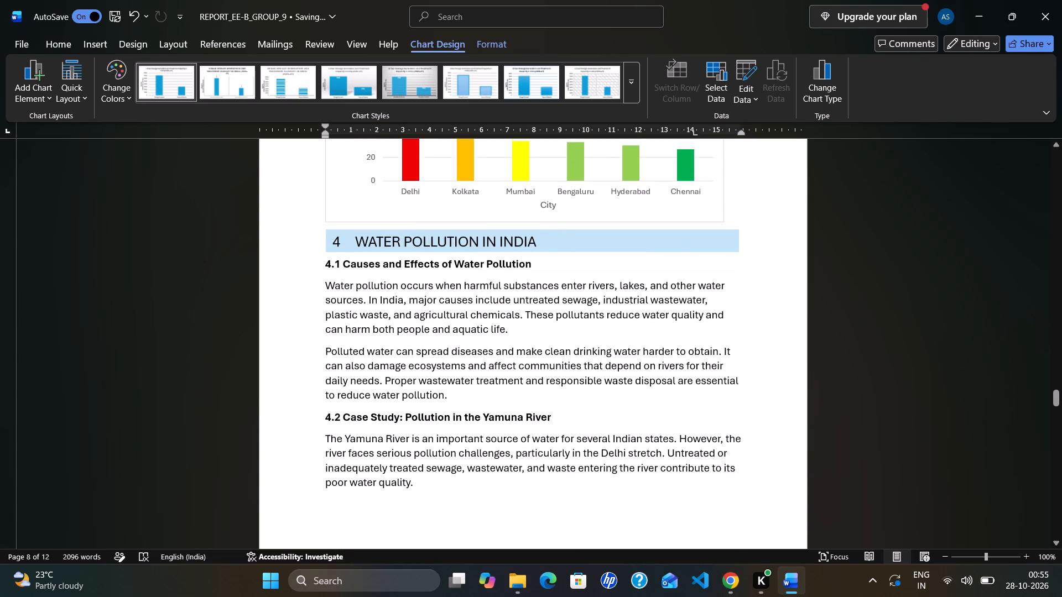
pyautogui.scroll(-1, 668, 274)
pyautogui.scroll(1, 668, 274)
pyautogui.scroll(-3, 668, 274)
pyautogui.scroll(8, 668, 274)
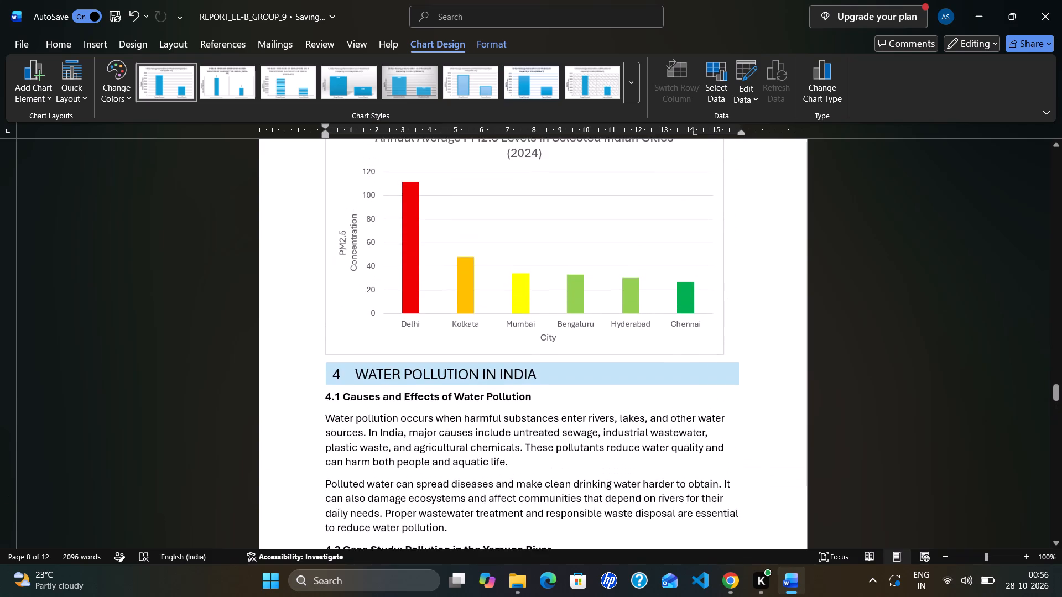
pyautogui.scroll(1, 668, 274)
pyautogui.scroll(-9, 668, 274)
pyautogui.scroll(4, 668, 274)
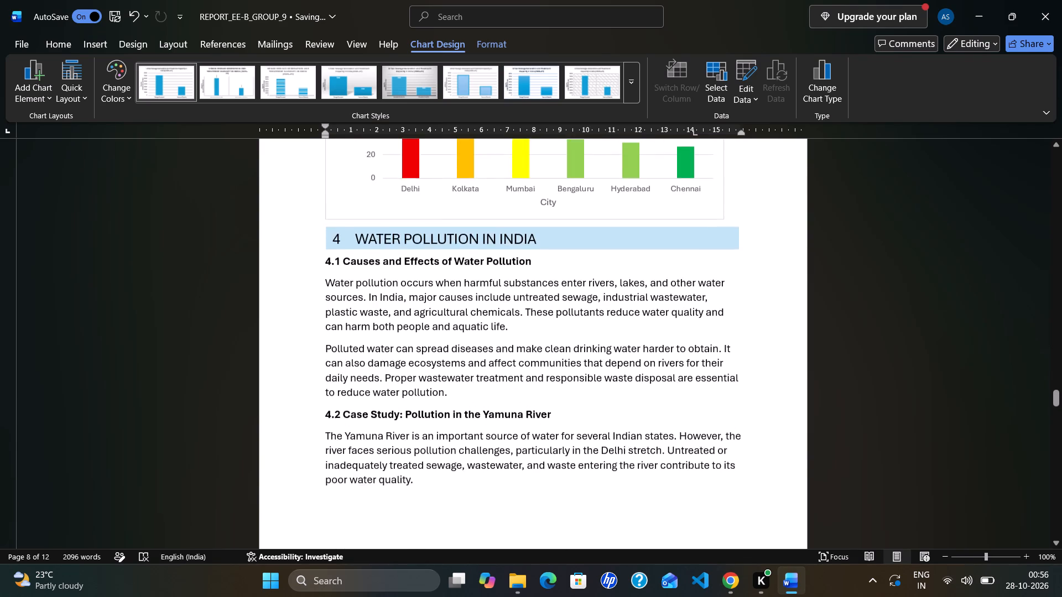
pyautogui.scroll(4, 668, 274)
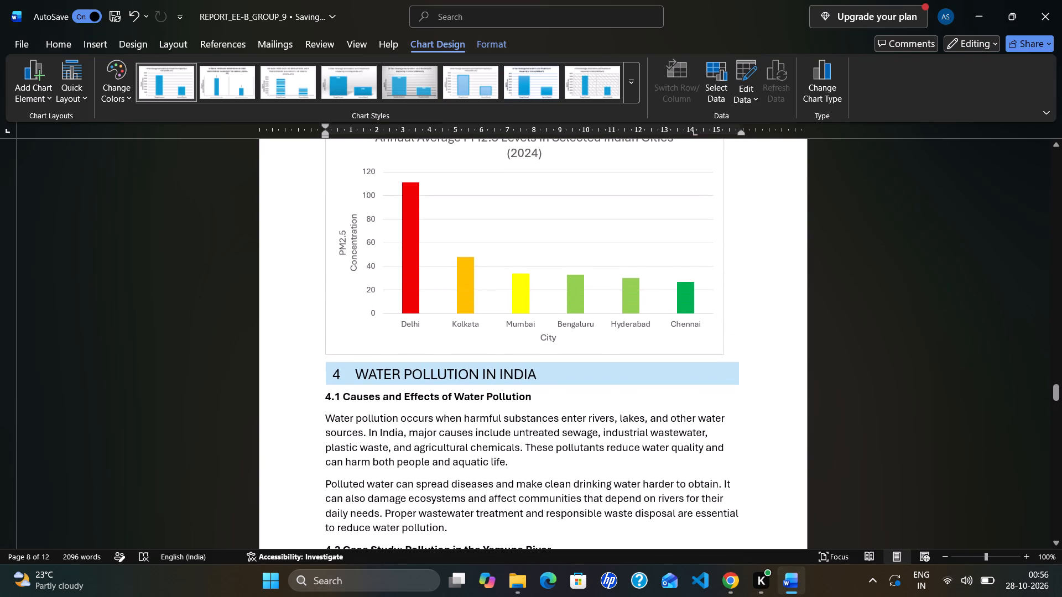
pyautogui.scroll(-2, 668, 274)
pyautogui.scroll(2, 668, 274)
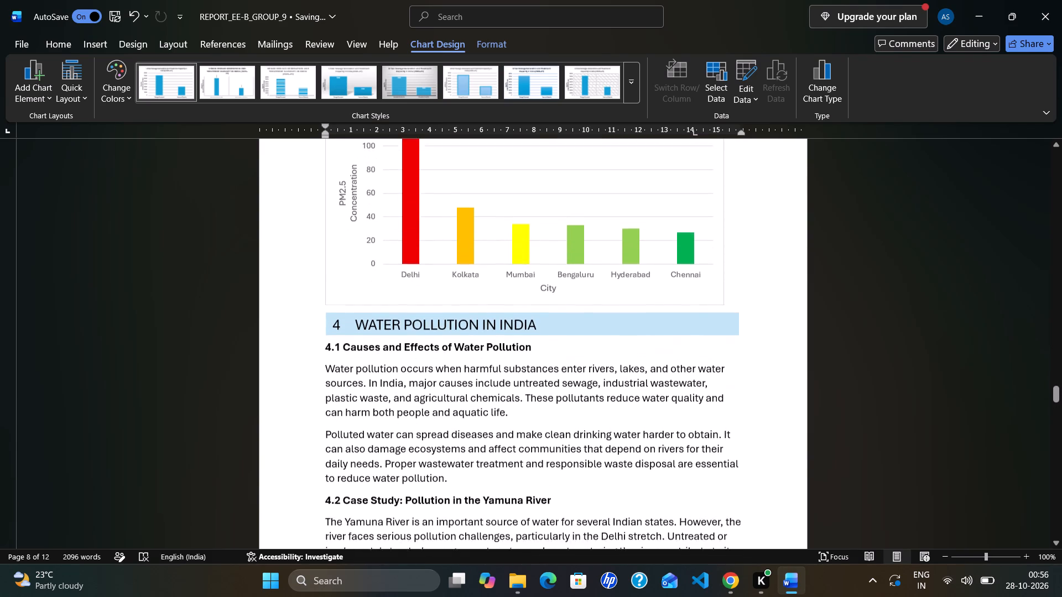
pyautogui.scroll(7, 668, 274)
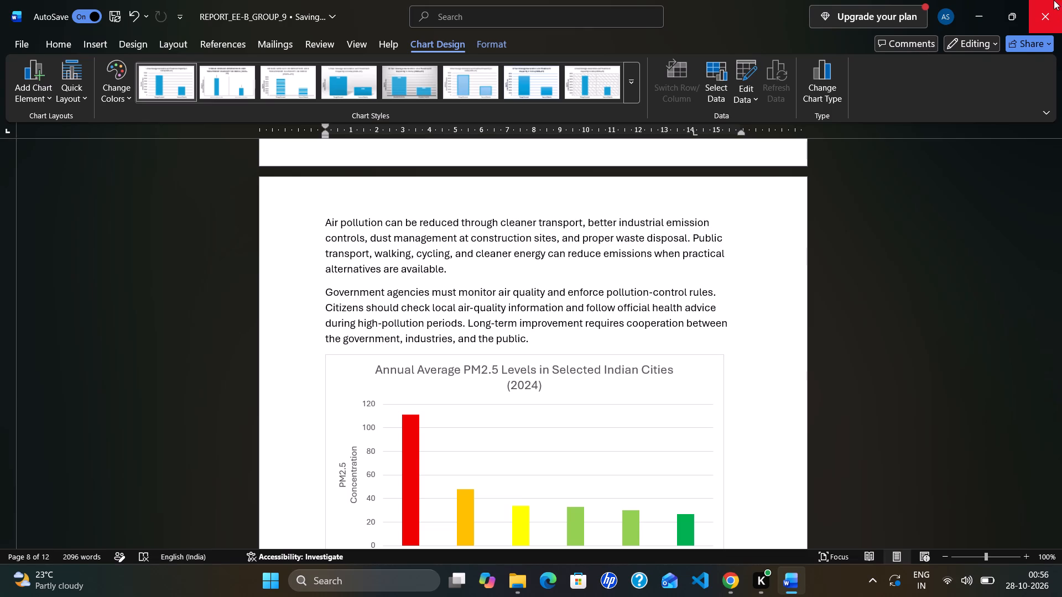
# Close the group report document.
pyautogui.click(1047, 5)
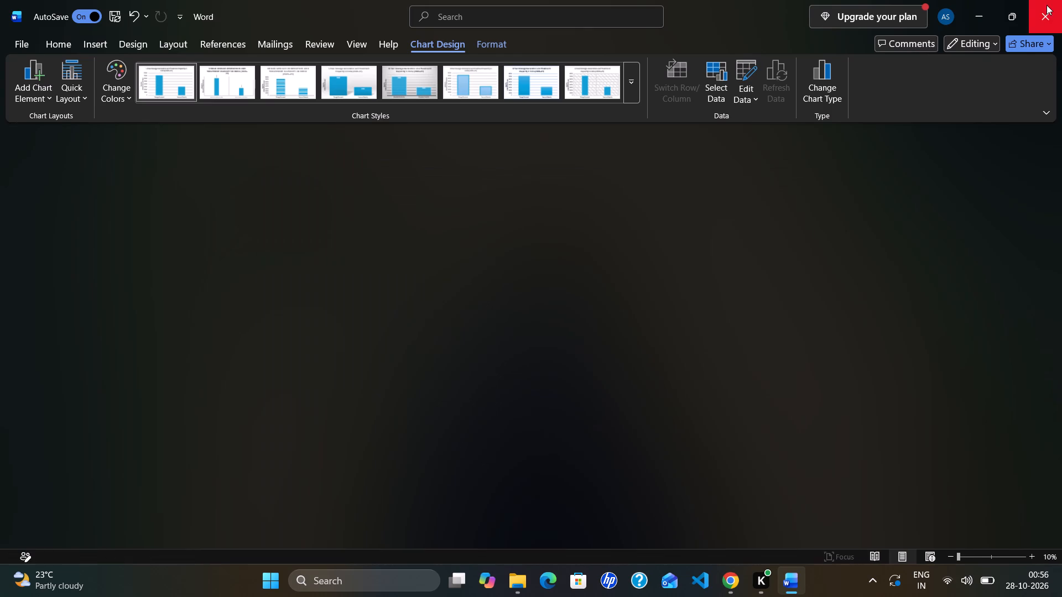
# Close the Chrome window showing the ChatGPT conversation with the sewage data.
pyautogui.click(1046, 8)
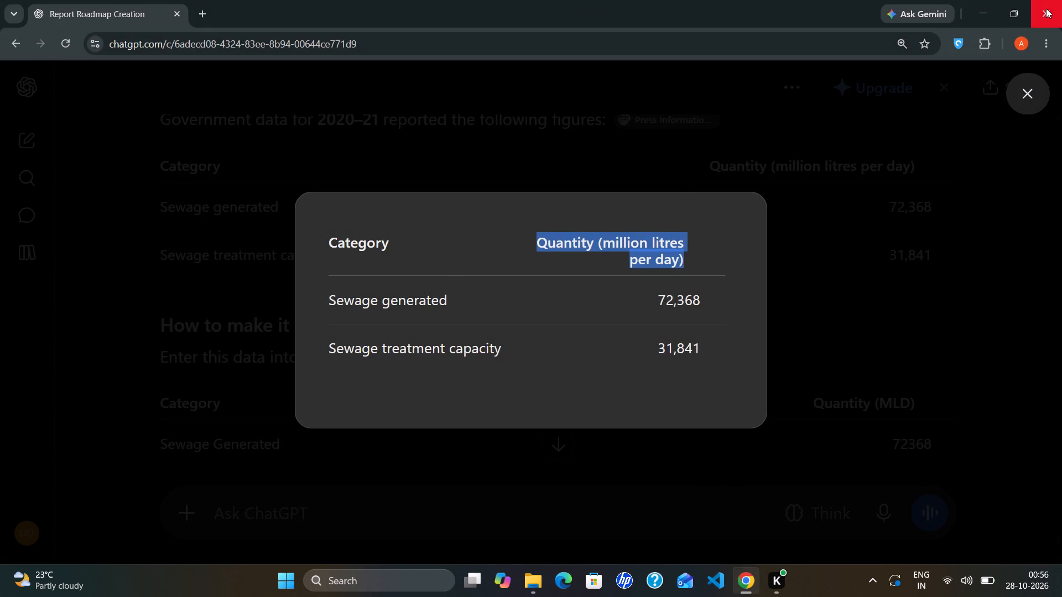